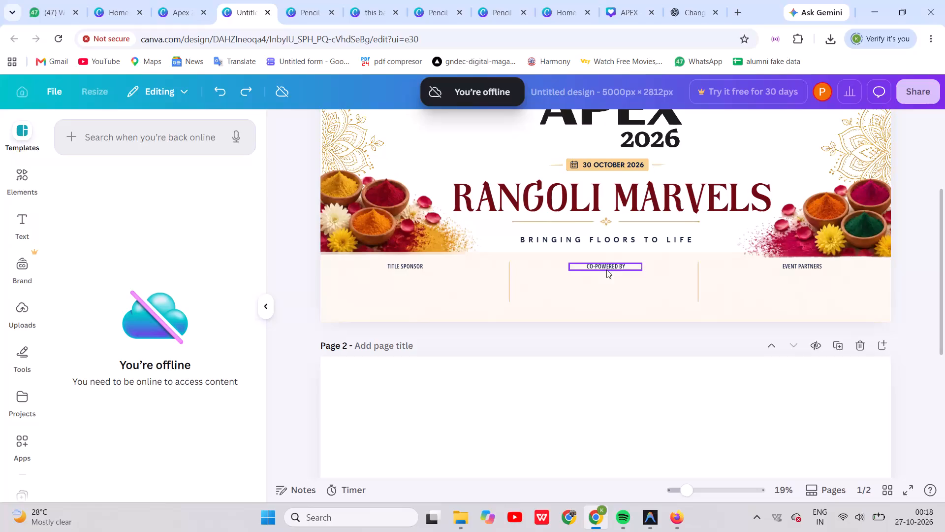
Nudge the vertical divider between TITLE SPONSOR and CO-POWERED BY slightly to the right, closer to the CO-POWERED BY label.
click(510, 287)
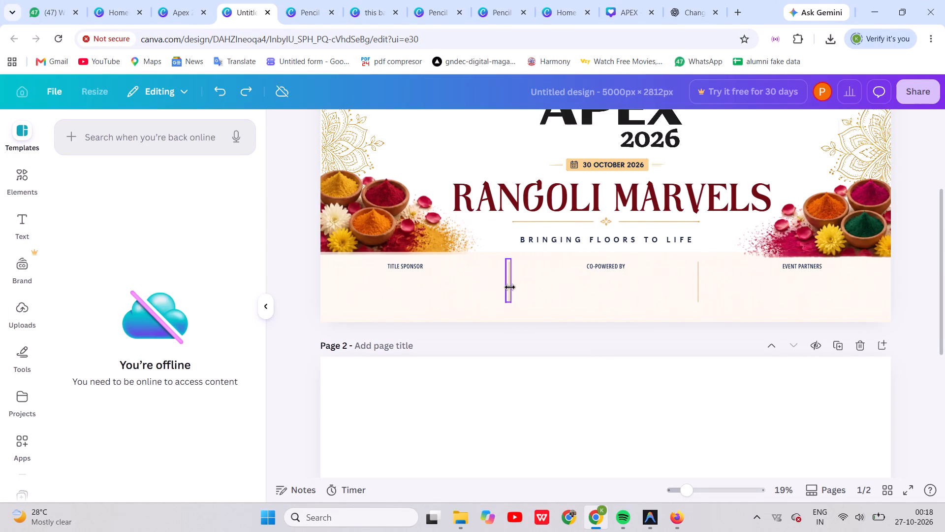
key(Right)
key(Right)
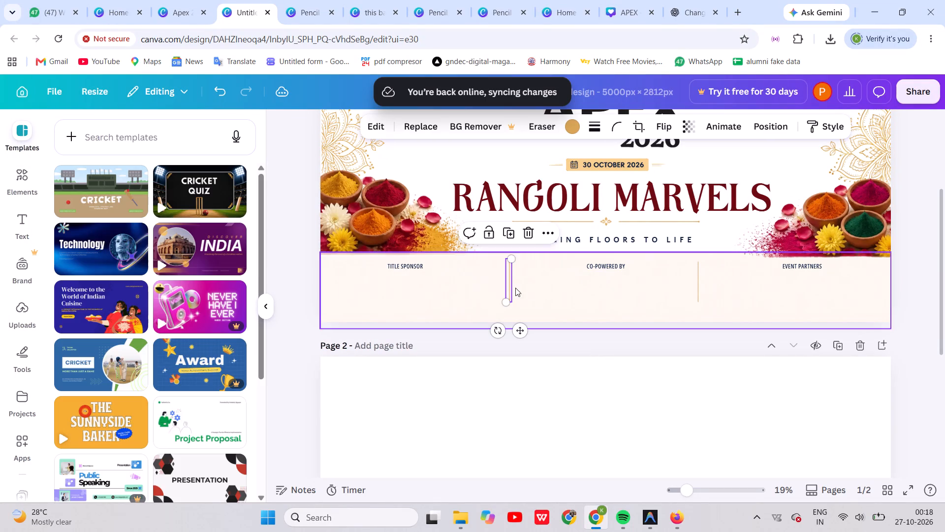
click(510, 288)
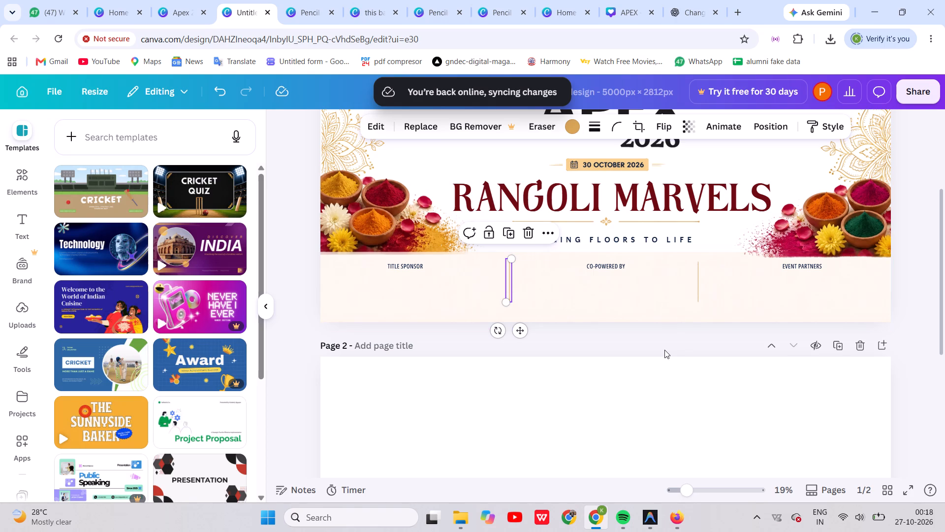
click(664, 350)
click(510, 295)
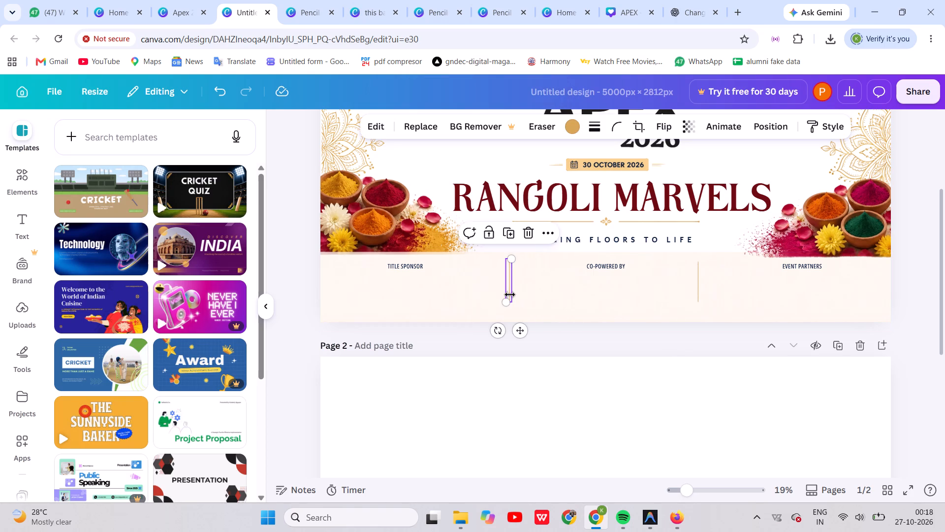
key(Right)
key(Right)
key(Right)
key(Right)
key(Right)
key(Right)
key(Right)
key(Right)
key(Right)
key(Right)
key(Right)
key(Right)
key(Right)
key(Right)
key(Right)
key(Right)
key(Right)
key(Right)
key(Right)
key(Right)
key(Right)
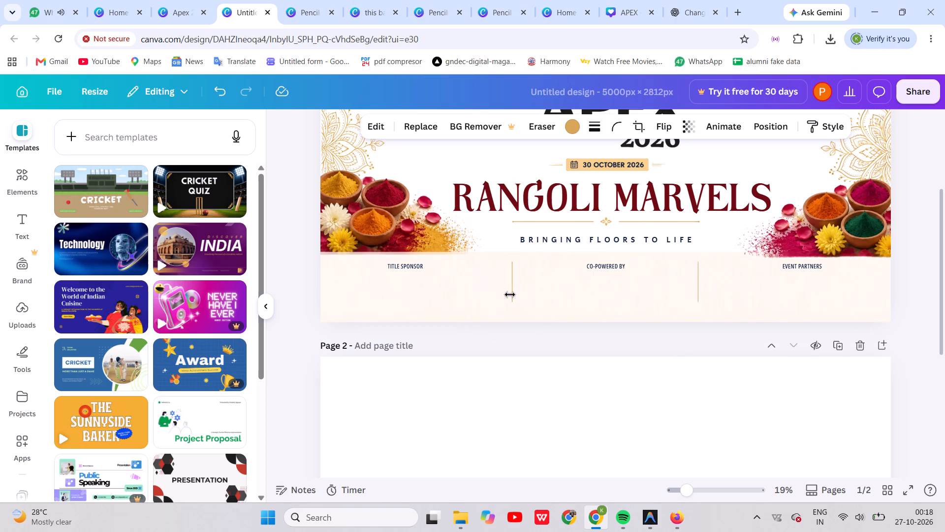
key(Right)
key(Right)
key(Right)
key(Right)
key(Right)
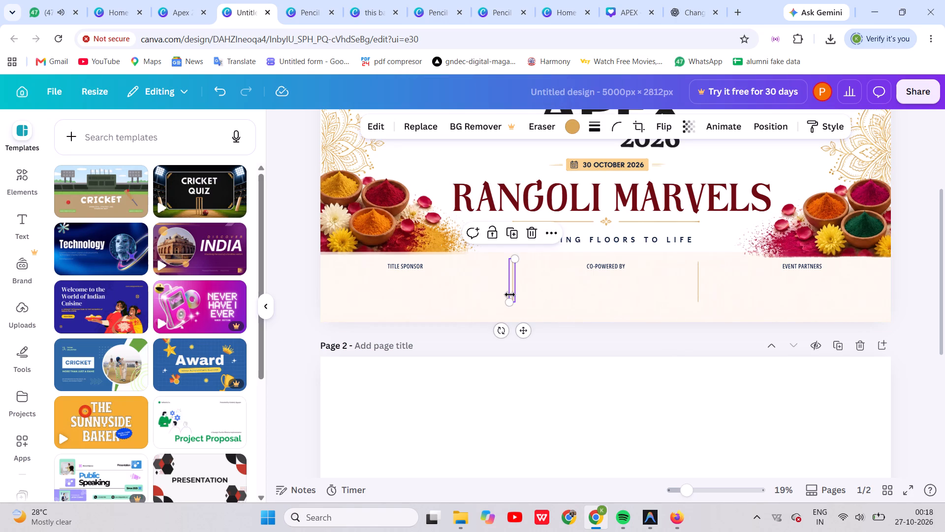
key(Right)
key(Right)
key(Right)
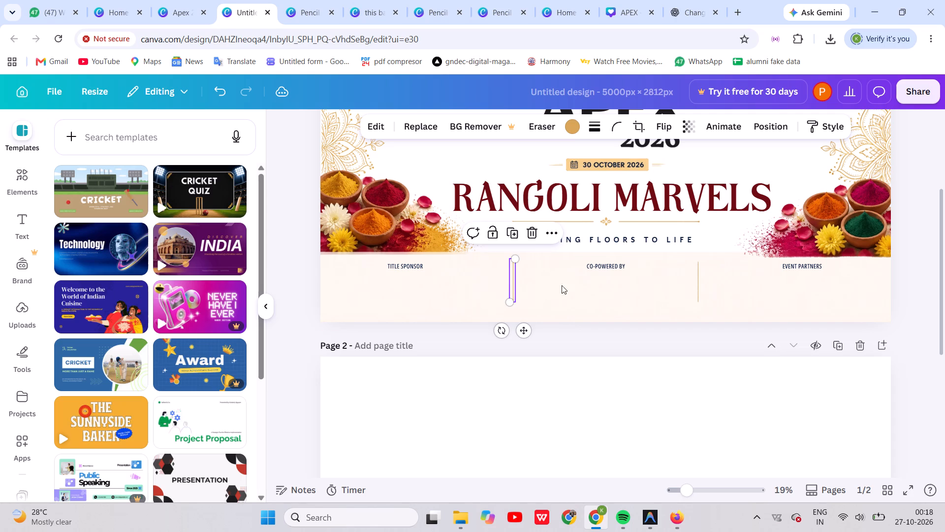
click(912, 322)
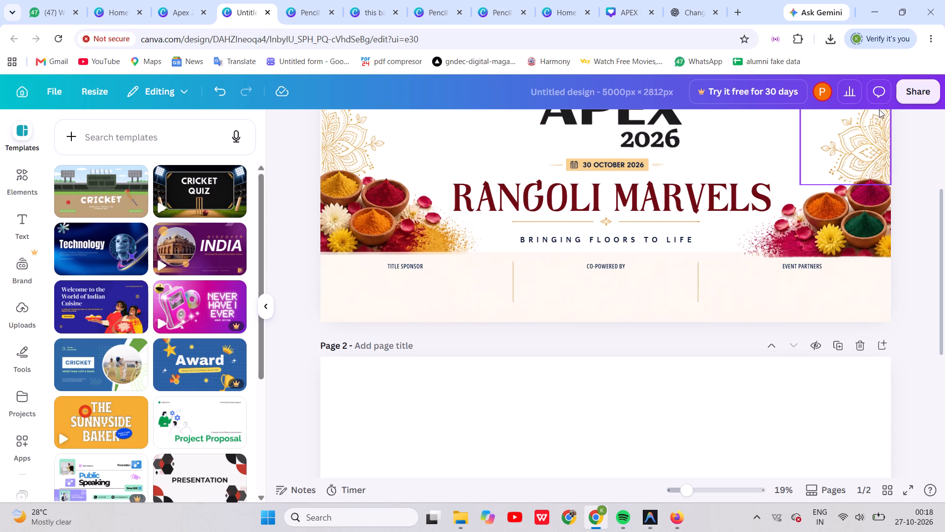
Nudge the TITLE SPONSOR label slightly to the right to fine-tune its position within its section of the sponsor strip.
click(421, 266)
key(Right)
key(Right)
key(Right)
key(Right)
key(Right)
key(Right)
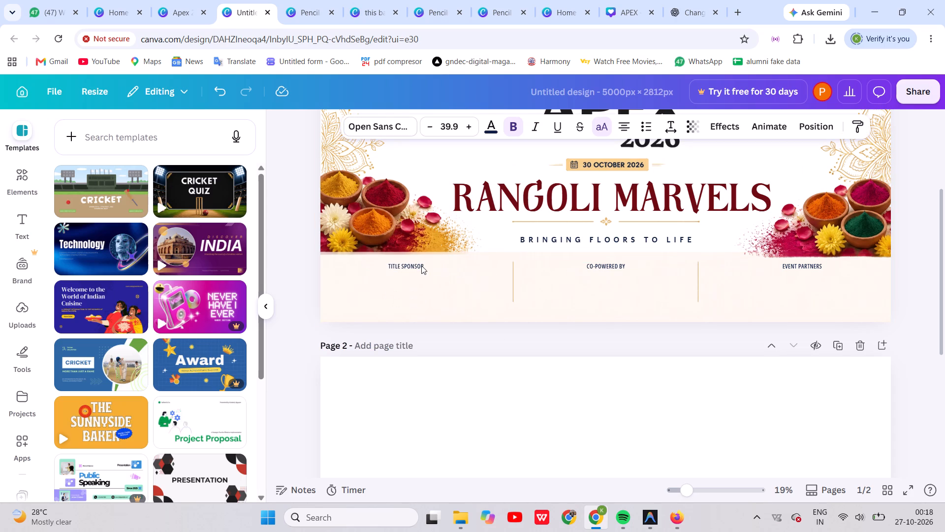
key(Right)
key(Right)
key(Right)
key(Right)
key(Right)
key(Right)
key(Right)
key(Right)
key(Right)
key(Right)
key(Right)
key(Right)
key(Right)
key(Right)
key(Right)
key(Left)
key(Left)
key(Left)
key(Left)
key(Left)
key(Left)
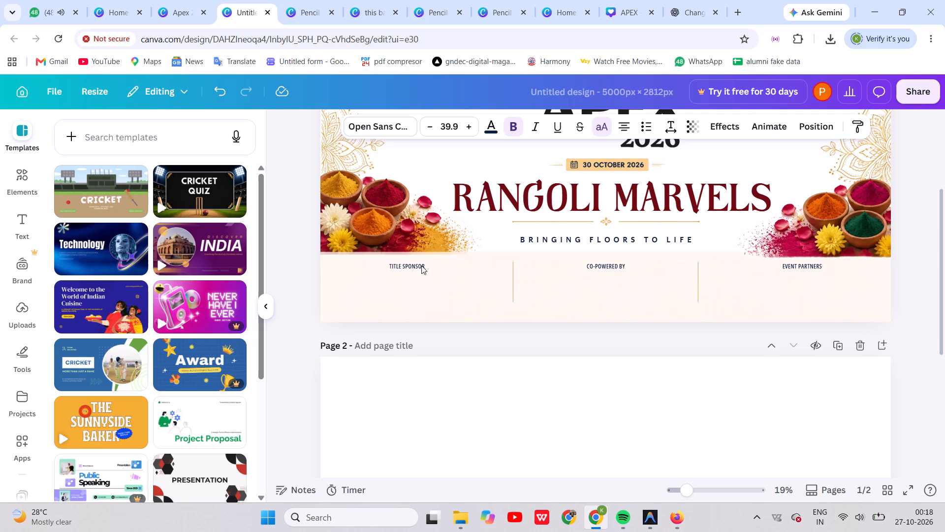
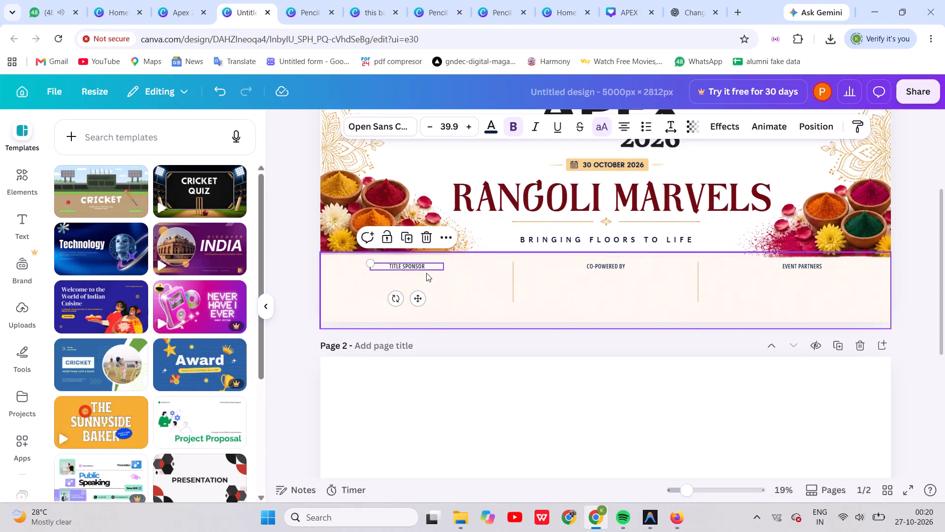
Reposition the TITLE SPONSOR label slightly farther left in its strip section, keeping it level with the CO-POWERED BY and EVENT PARTNERS labels.
drag(426, 266, 435, 266)
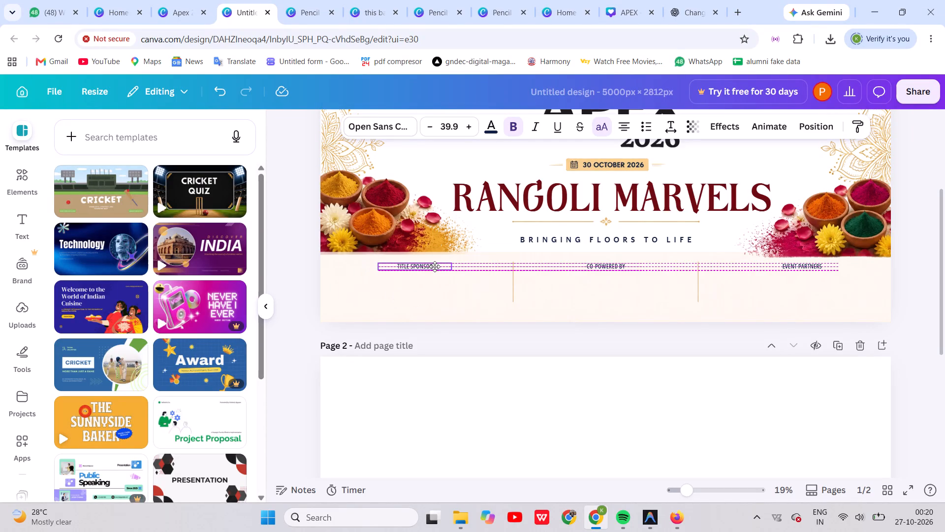
drag(435, 266, 410, 267)
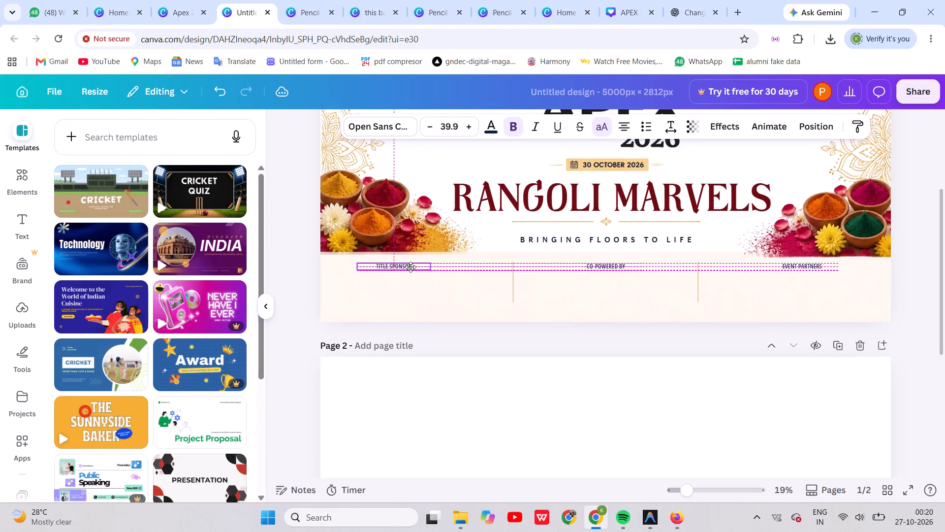
drag(410, 267, 410, 266)
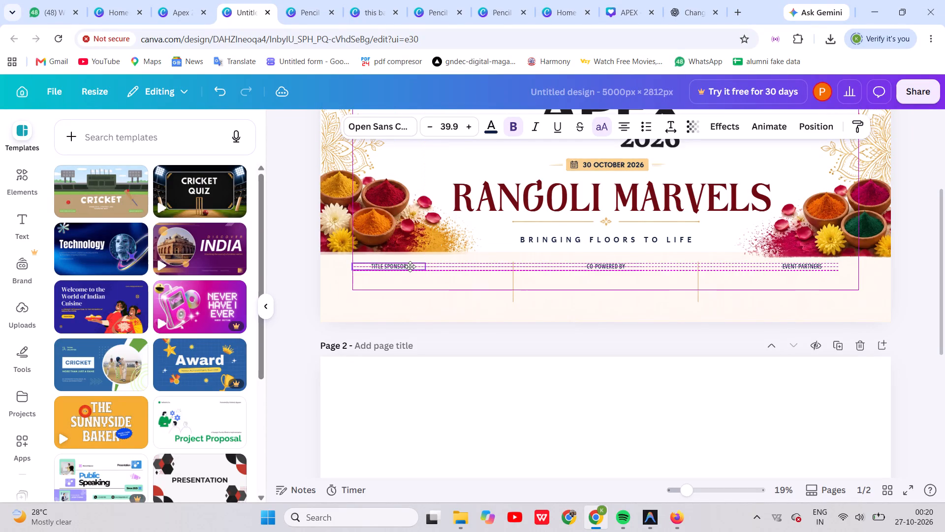
drag(410, 266, 410, 266)
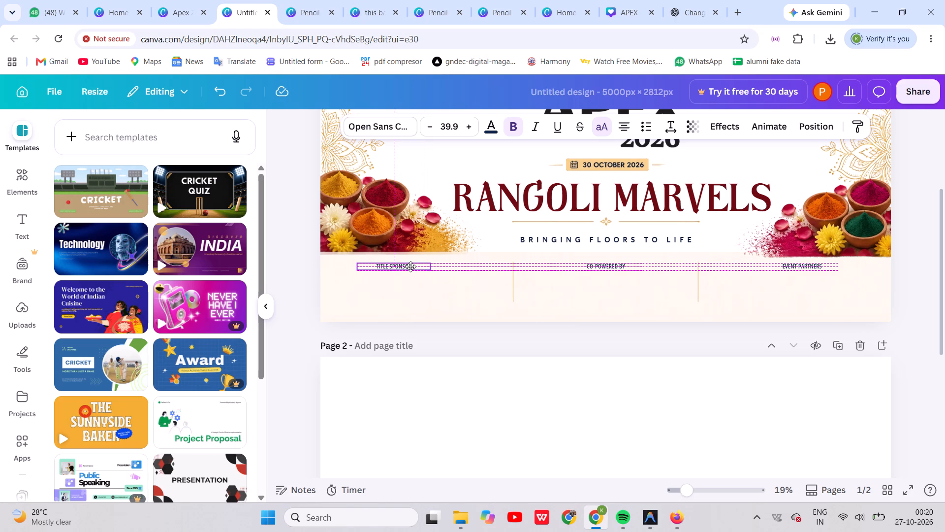
drag(410, 266, 418, 266)
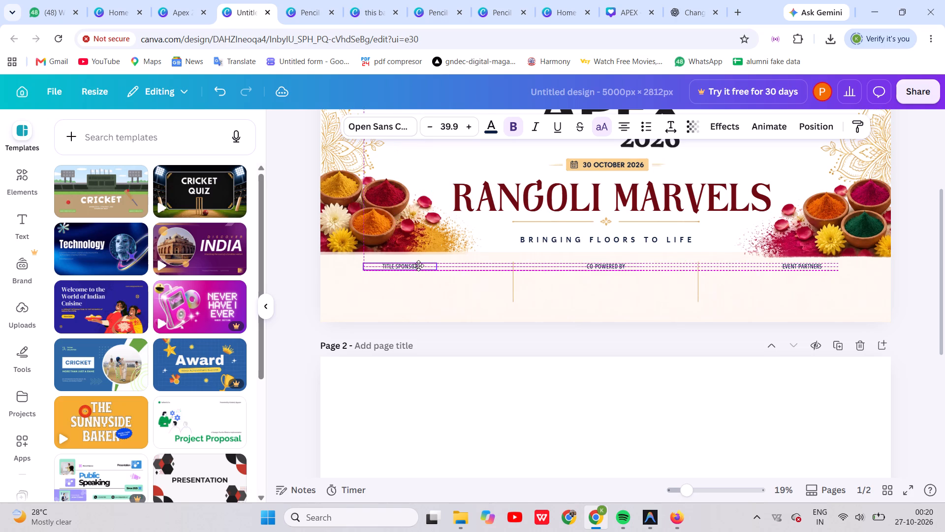
drag(418, 266, 413, 266)
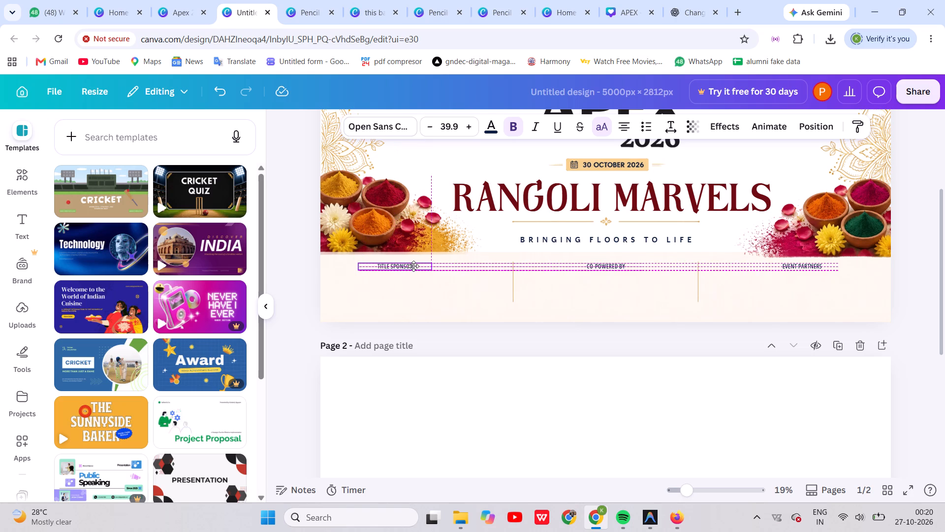
drag(413, 266, 414, 266)
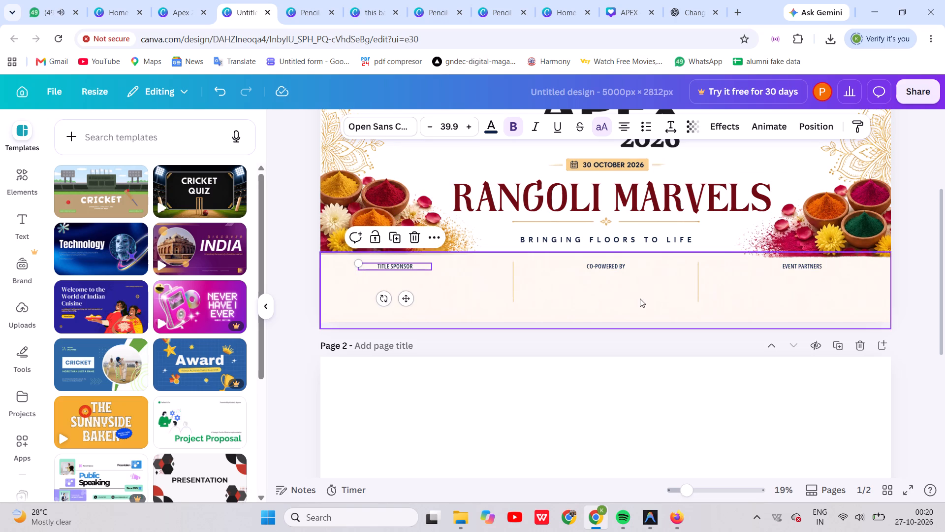
Open the download settings for the banner design.
click(923, 93)
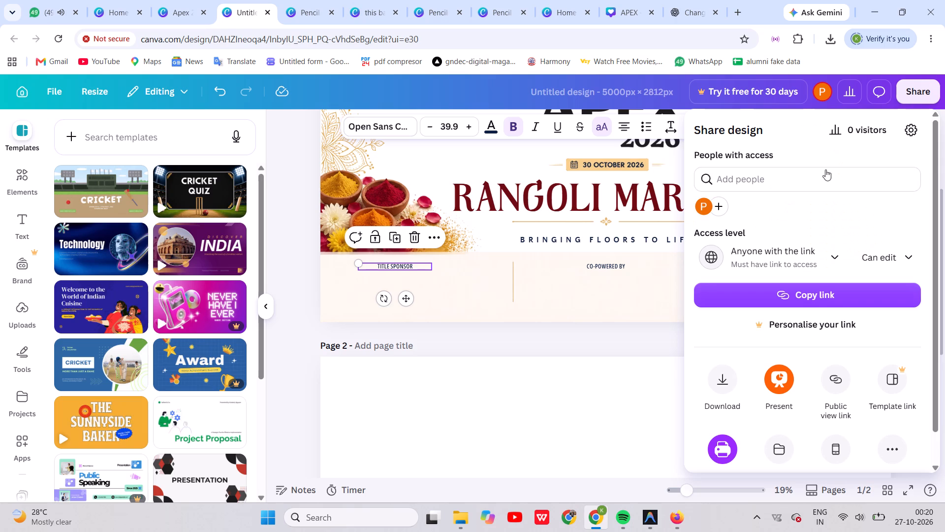
click(718, 381)
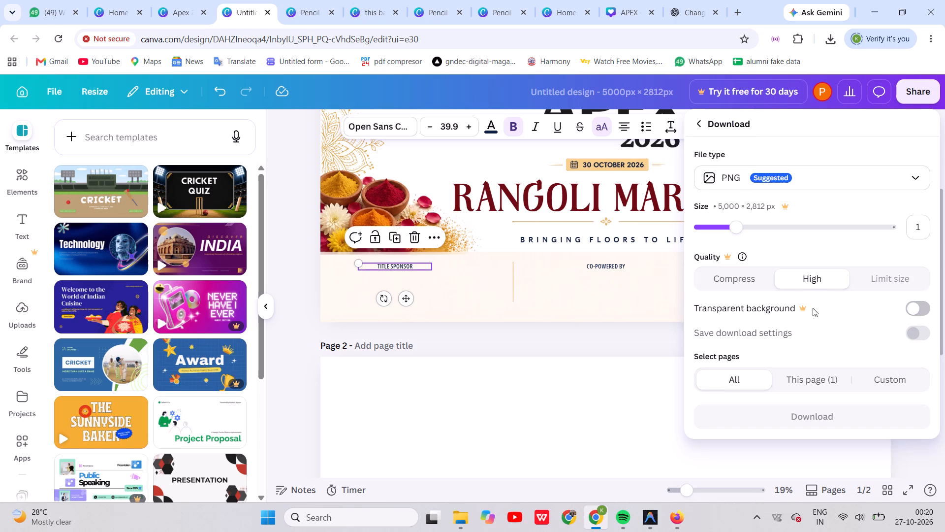
Download only the current page, page 1 with the Rangoli Marvels banner, as a PNG.
click(811, 398)
click(812, 392)
click(812, 388)
click(816, 420)
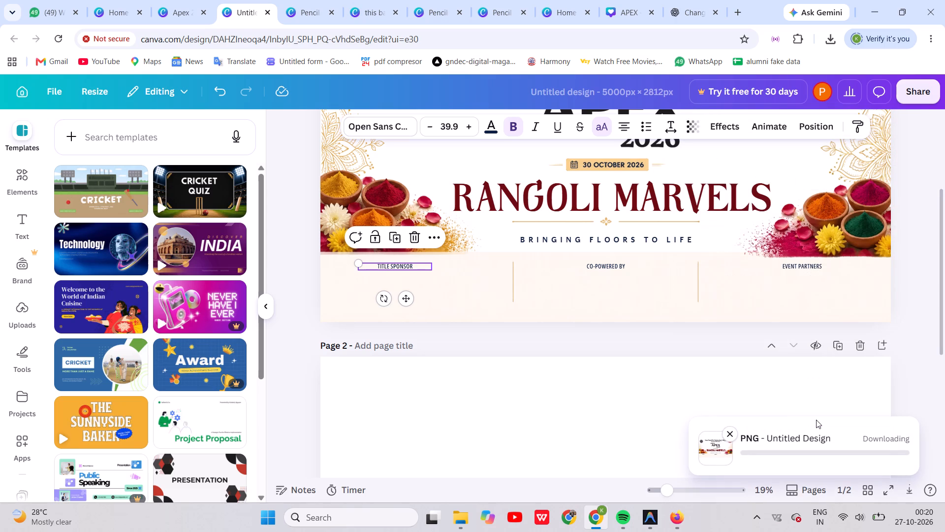
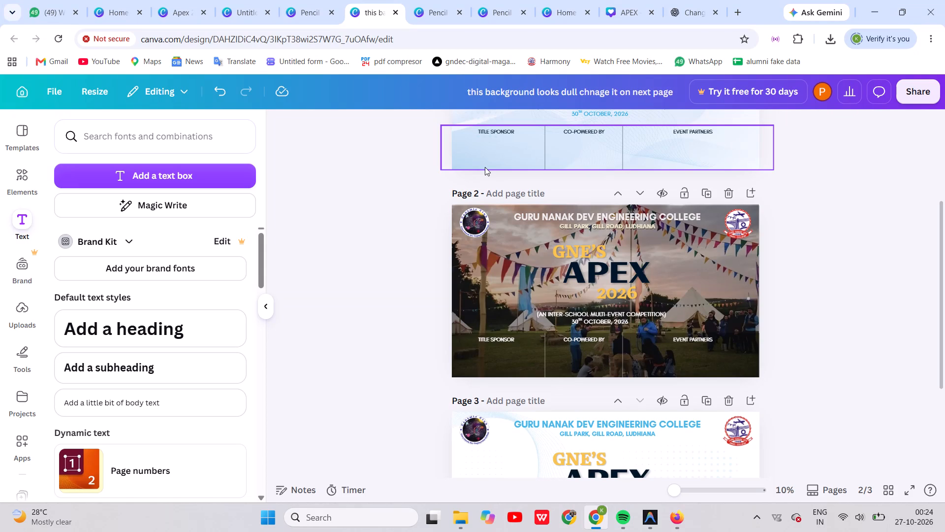
Copy the college emblem from the Rangoli Marvels banner and paste it onto page 1 of the Pencil Shaders design.
click(306, 13)
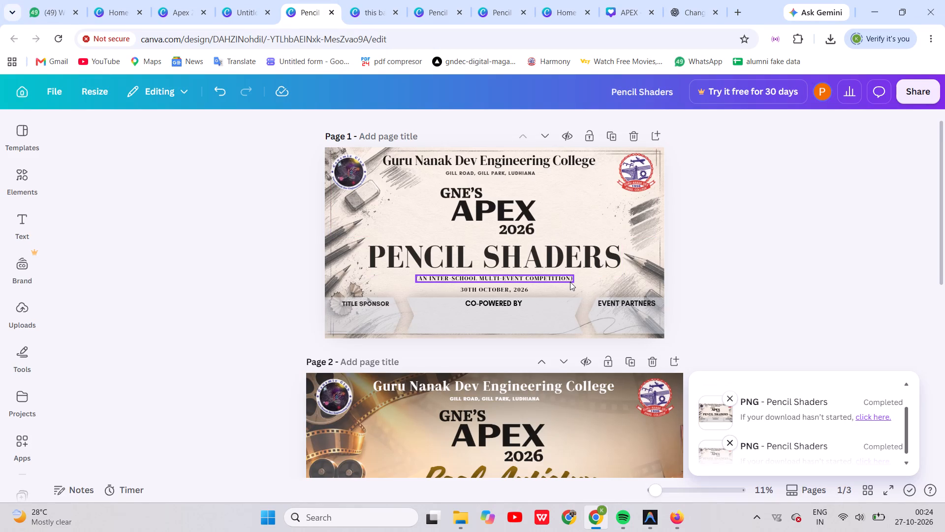
scroll(570, 282, down, 1)
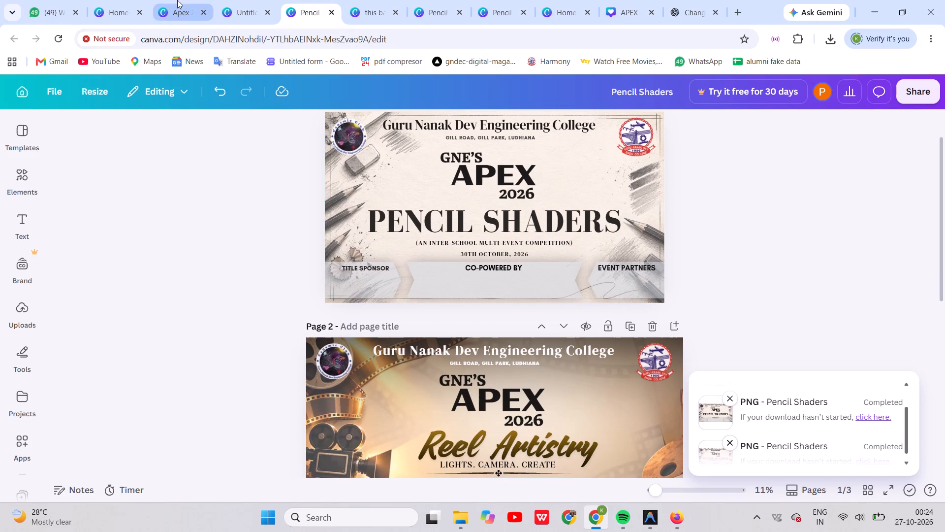
click(234, 13)
scroll(618, 246, up, 2)
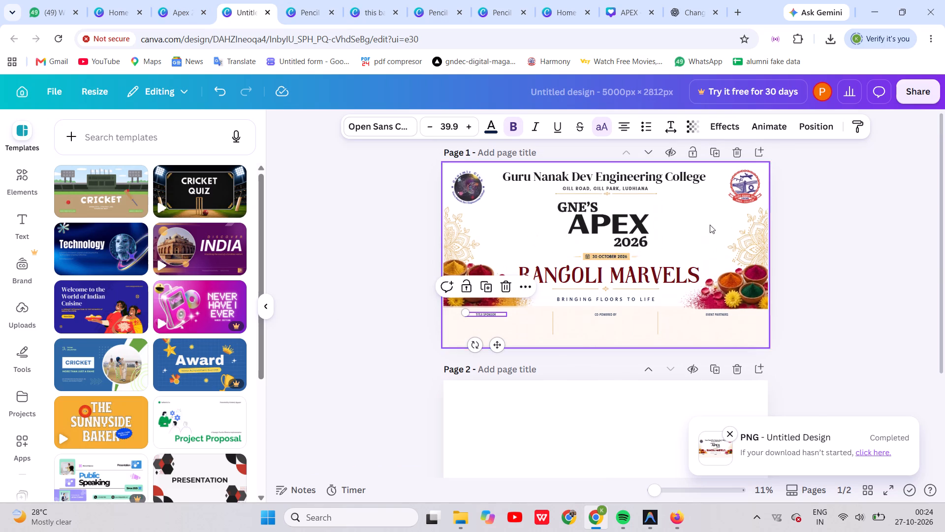
click(739, 191)
key(ctrl+c)
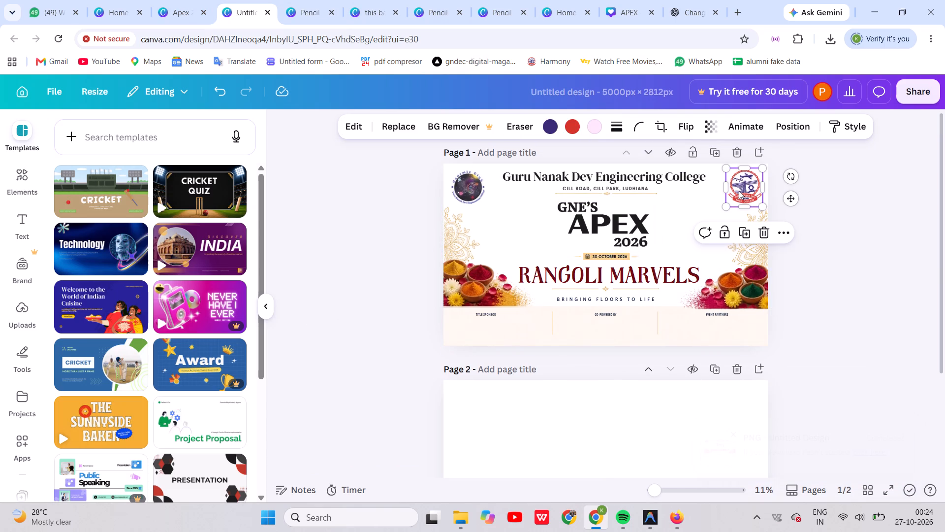
click(297, 12)
click(636, 146)
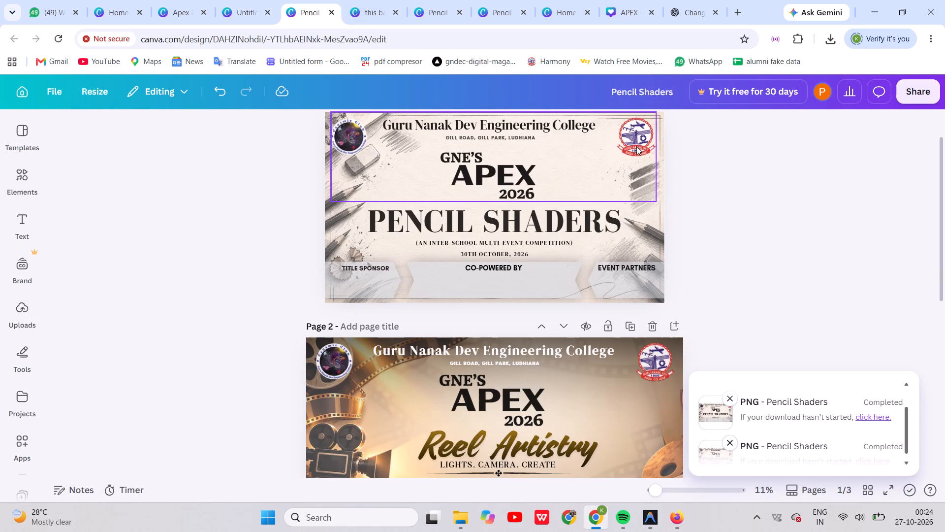
click(451, 234)
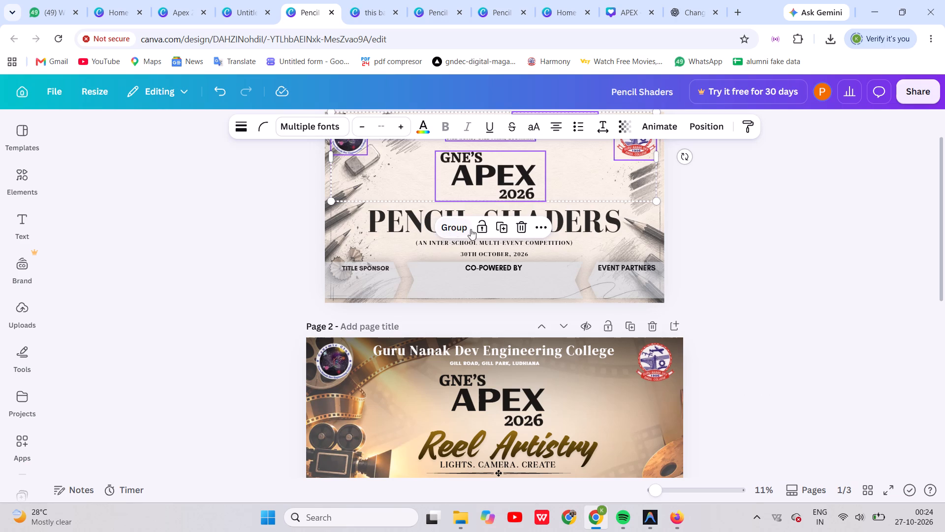
scroll(581, 202, up, 1)
click(725, 253)
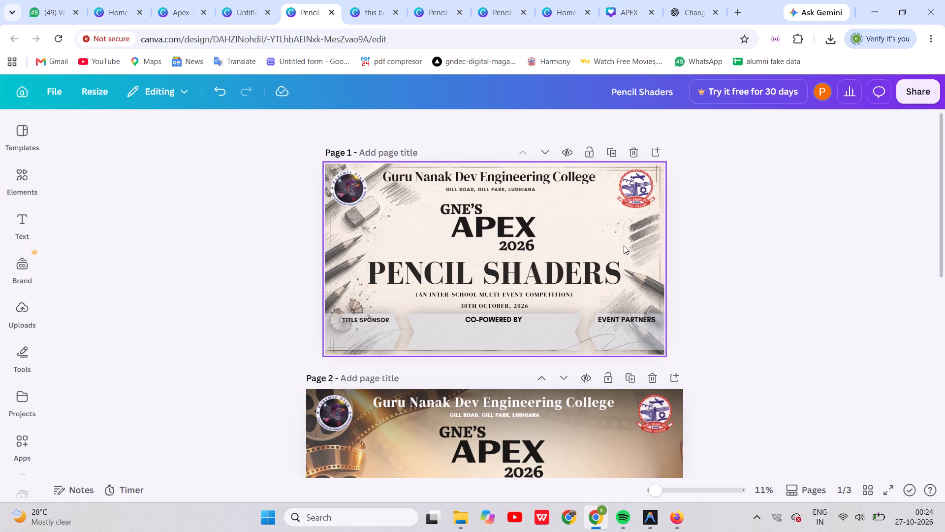
click(624, 245)
key(ctrl+v)
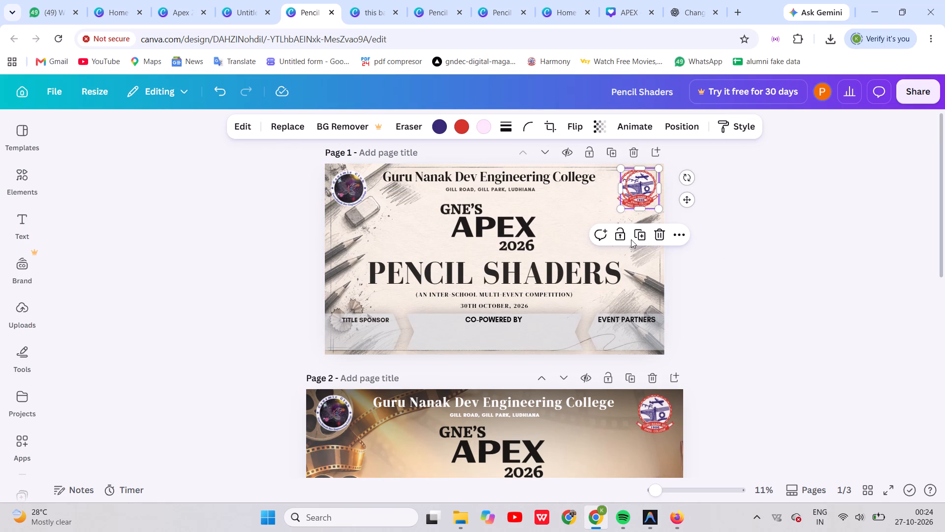
Delete the original college emblem overlapping the pasted copy on the Pencil Shaders page.
scroll(630, 226, up, 1)
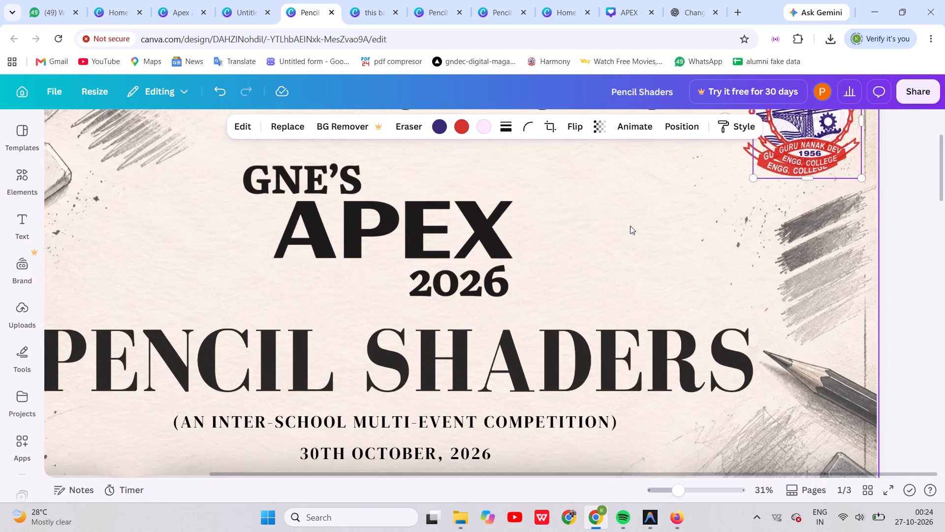
scroll(630, 226, up, 1)
scroll(712, 152, up, 1)
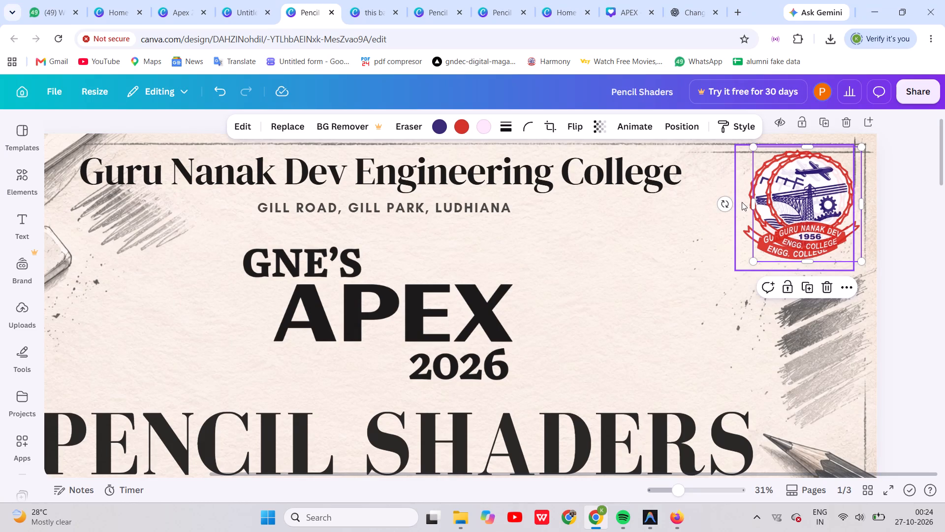
click(742, 202)
key(BackSpace)
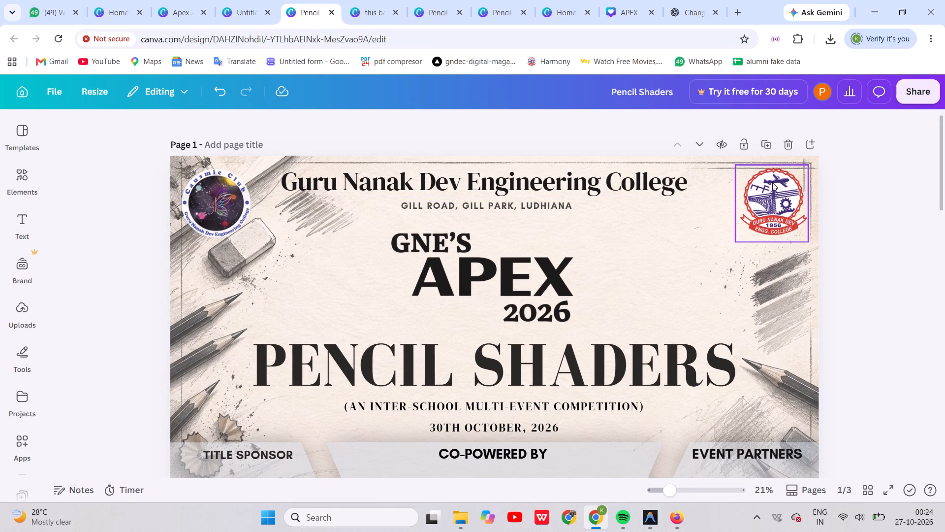
click(914, 234)
scroll(914, 234, down, 1)
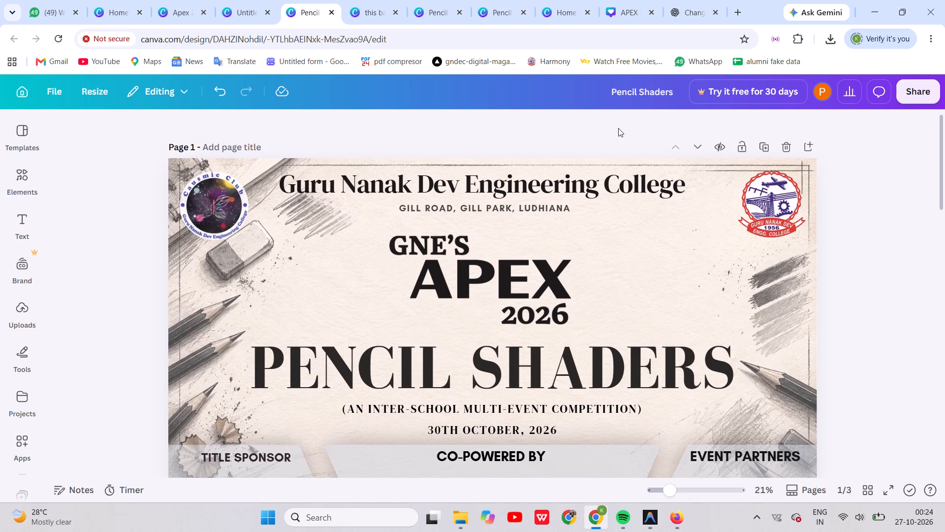
Copy the "(AN INTER-SCHOOL MULTI-EVENT COMPETITION)" line from the Pencil Shaders page and paste it into the Rangoli Marvels banner.
click(249, 8)
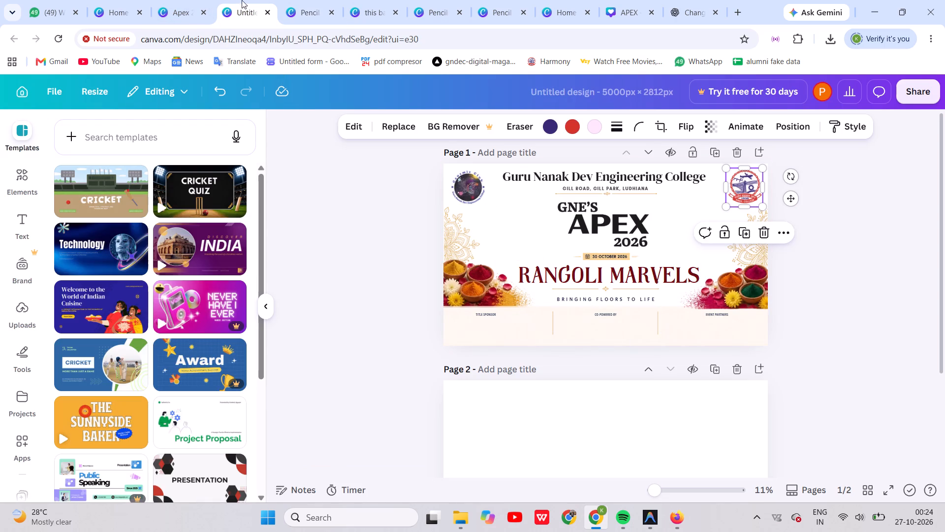
click(282, 5)
scroll(450, 241, down, 1)
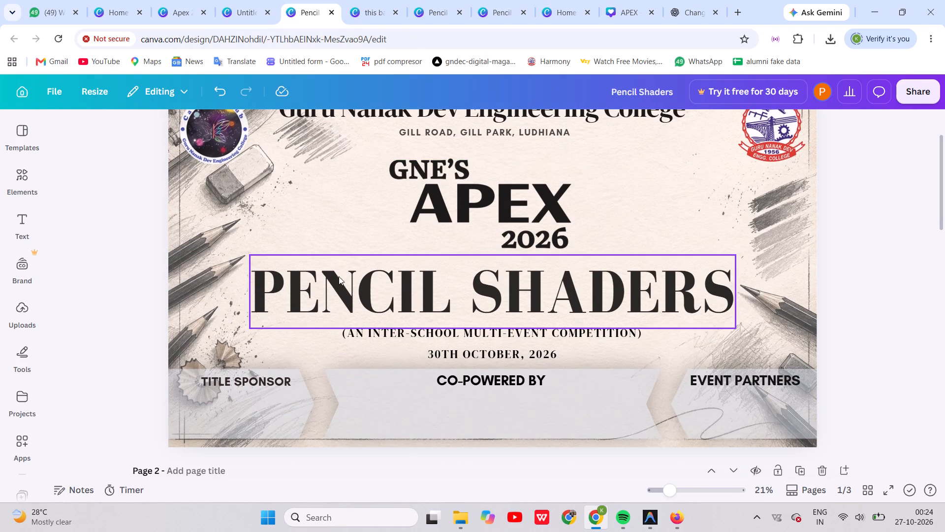
click(343, 332)
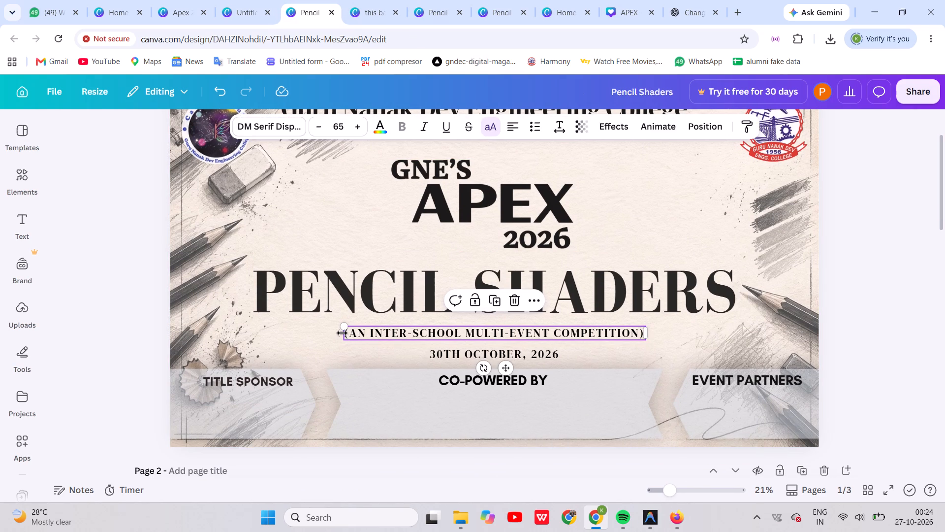
click(342, 333)
key(ctrl+c)
key(ctrl+Tab)
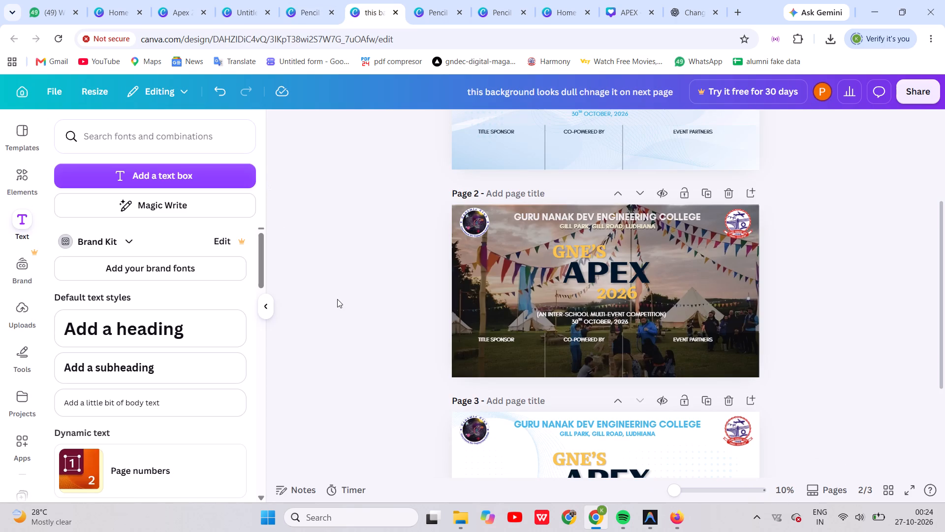
key(ctrl+Tab)
key(ctrl+Tab)
key(ctrl+Tab)
key(ctrl+Tab)
key(ctrl+Tab)
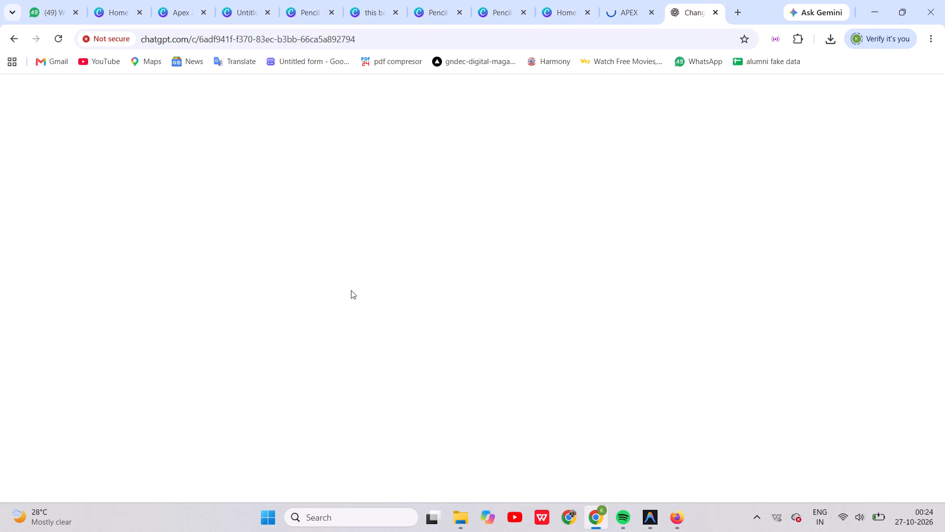
key(ctrl+Tab)
key(ctrl+Tab)
key(ctrl+Tab)
key(ctrl+Tab)
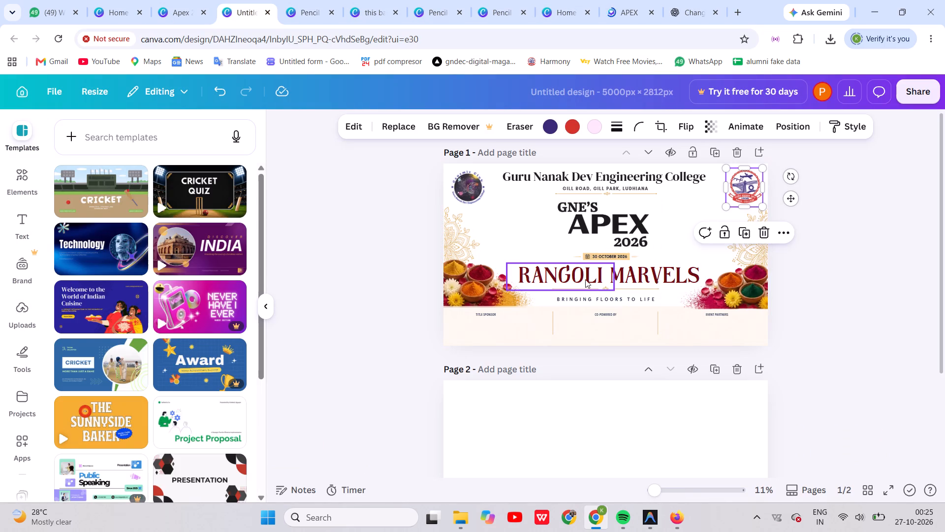
key(ctrl+v)
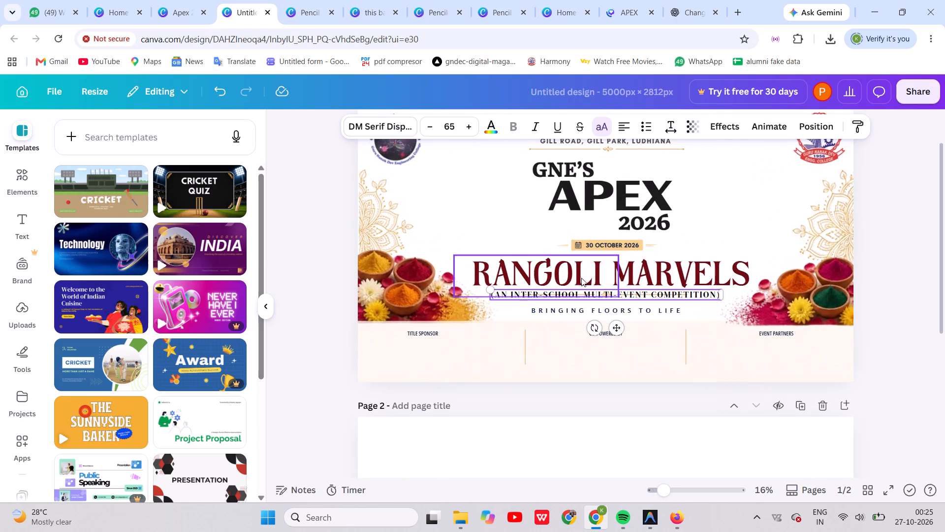
Position the pasted competition line centred on the page, between the RANGOLI MARVELS title and the BRINGING FLOORS TO LIFE tagline.
click(735, 351)
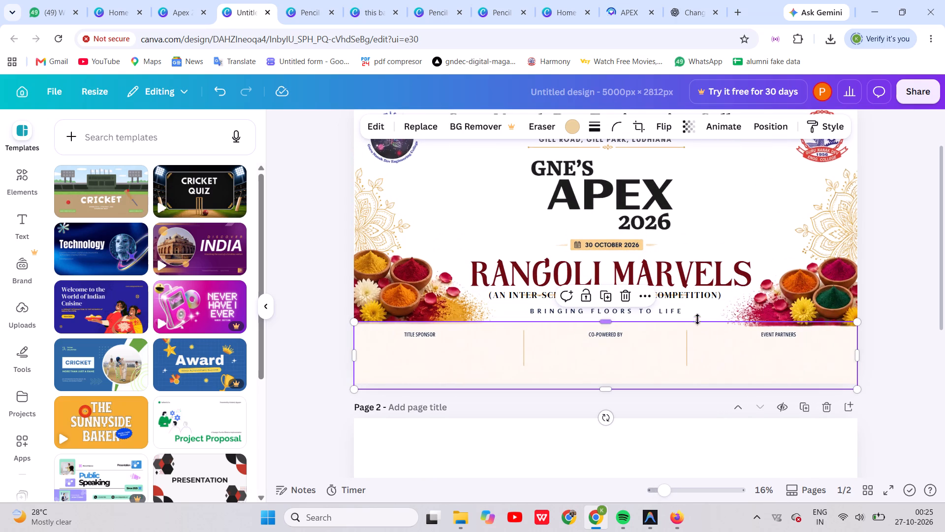
drag(690, 299, 692, 309)
click(667, 295)
key(BackSpace)
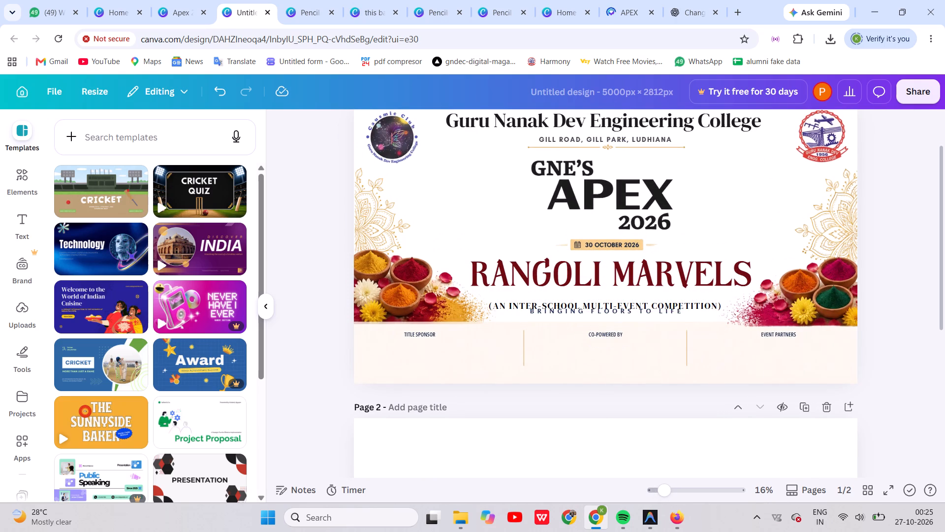
drag(661, 303, 661, 298)
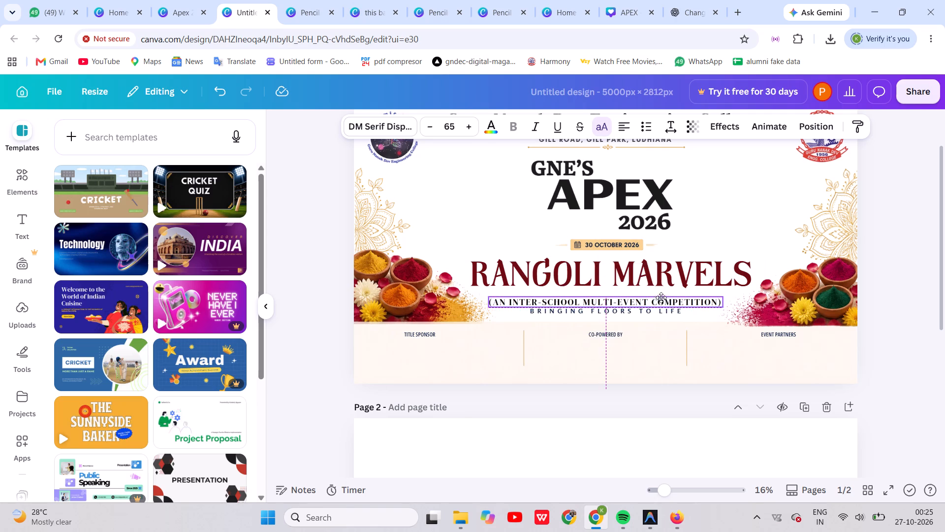
drag(661, 298, 661, 293)
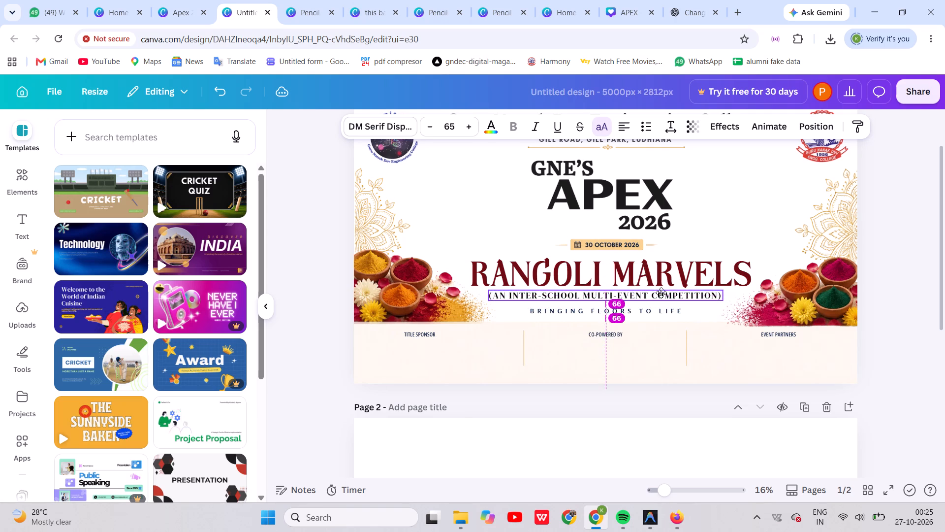
drag(661, 293, 661, 293)
right_click(661, 293)
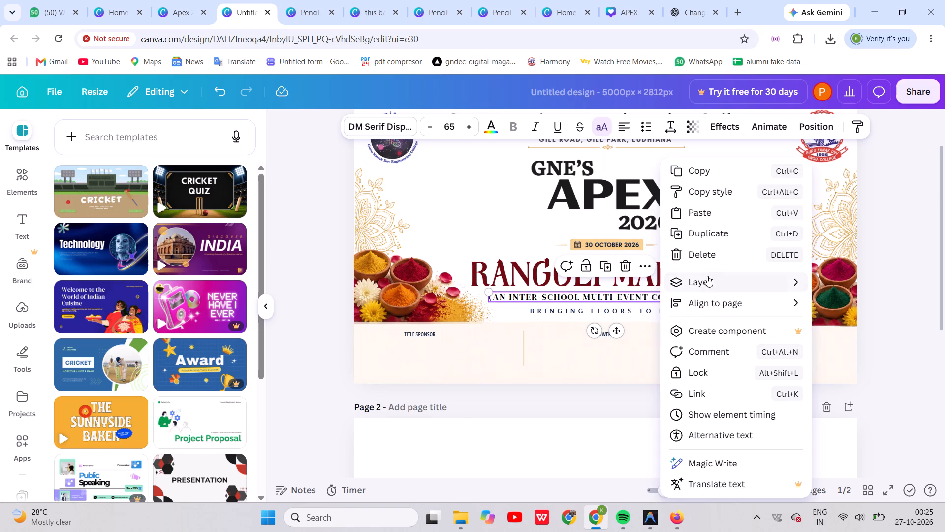
click(714, 300)
click(837, 323)
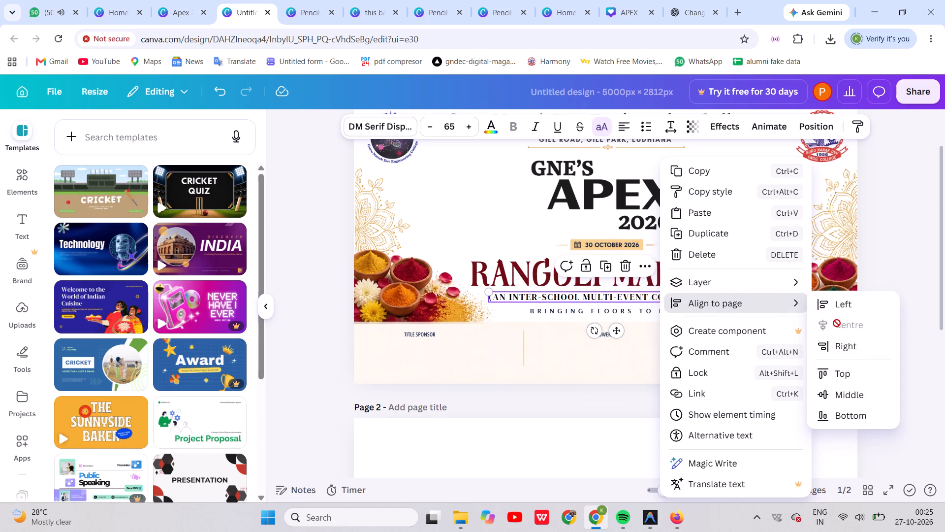
click(933, 258)
click(905, 335)
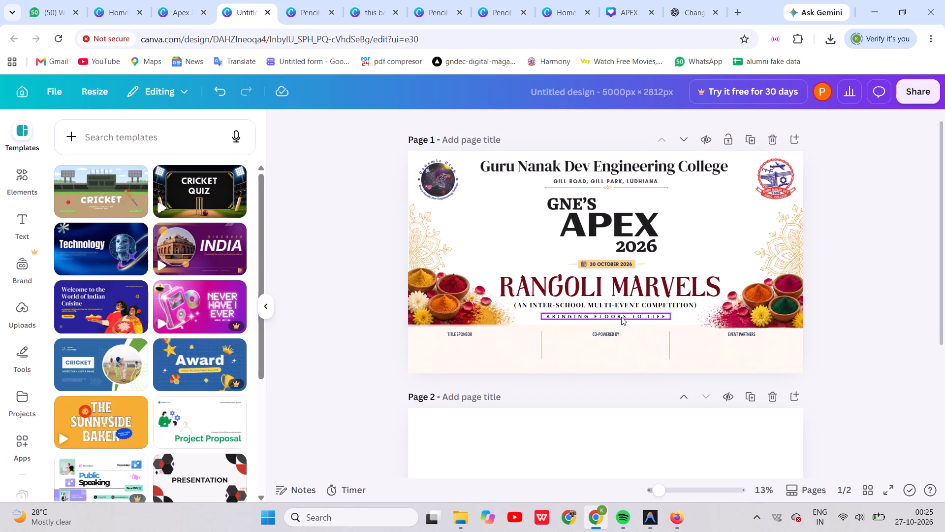
Delete the BRINGING FLOORS TO LIFE tagline from the Rangoli Marvels banner.
click(293, 14)
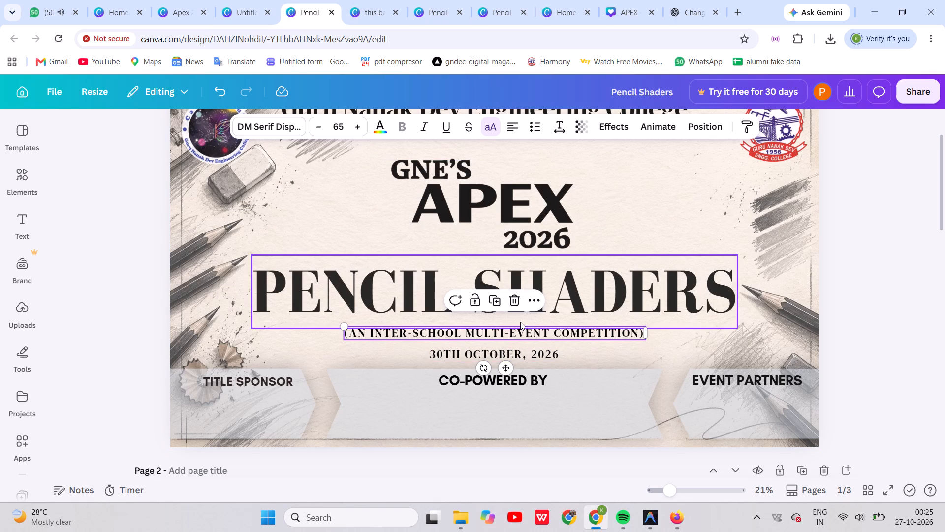
click(233, 19)
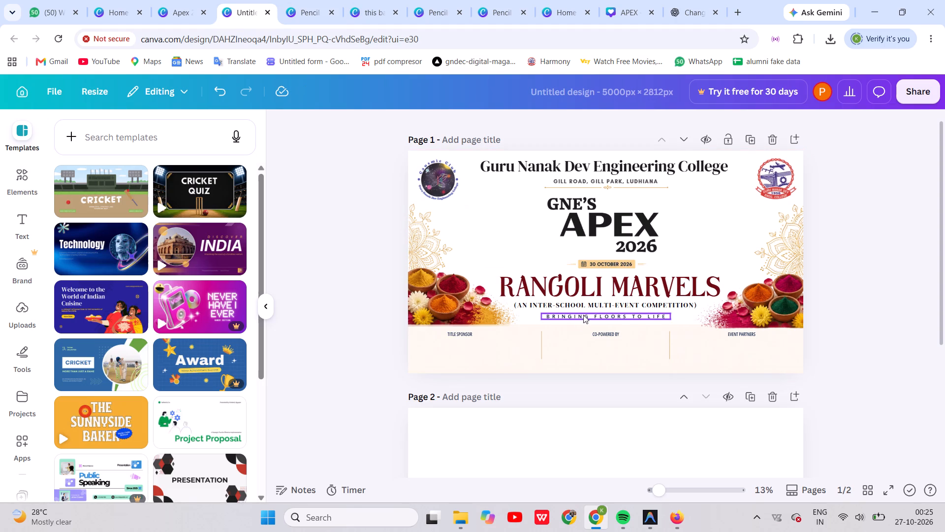
click(583, 315)
key(BackSpace)
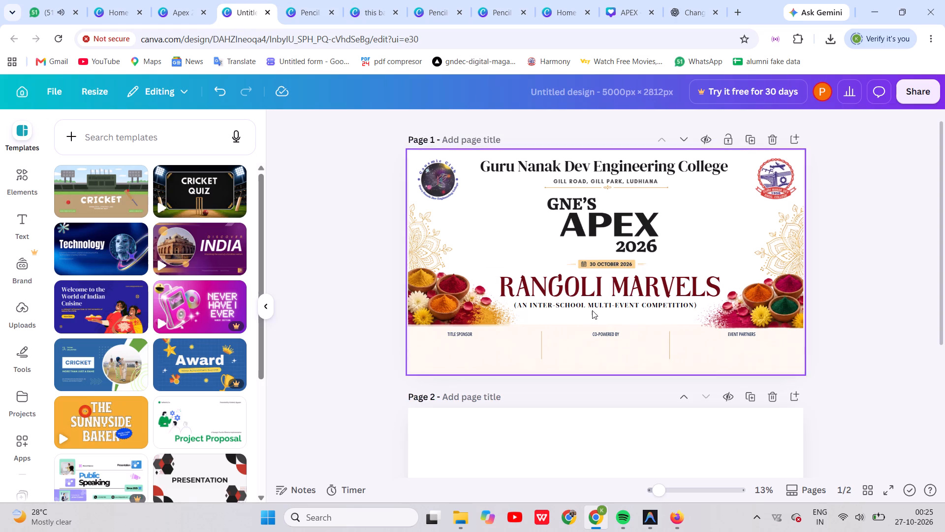
Nudge the "(AN INTER-SCHOOL MULTI-EVENT COMPETITION)" line slightly down from the RANGOLI MARVELS title.
click(594, 304)
key(Down)
key(Down)
key(Down)
key(Down)
key(Down)
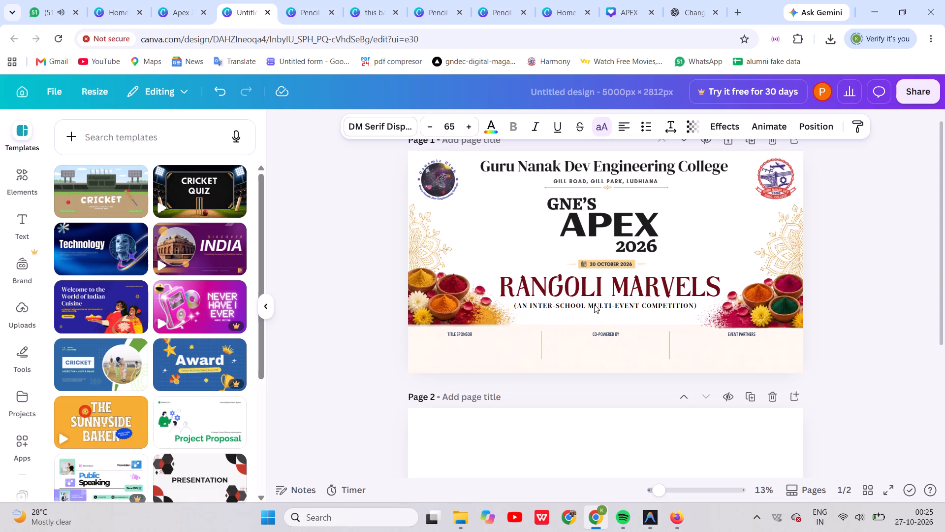
key(Down)
key(Down)
key(Down)
key(Down)
key(Down)
key(Down)
key(Down)
key(Down)
key(Down)
key(Down)
key(Down)
key(Down)
key(Down)
key(Down)
key(Down)
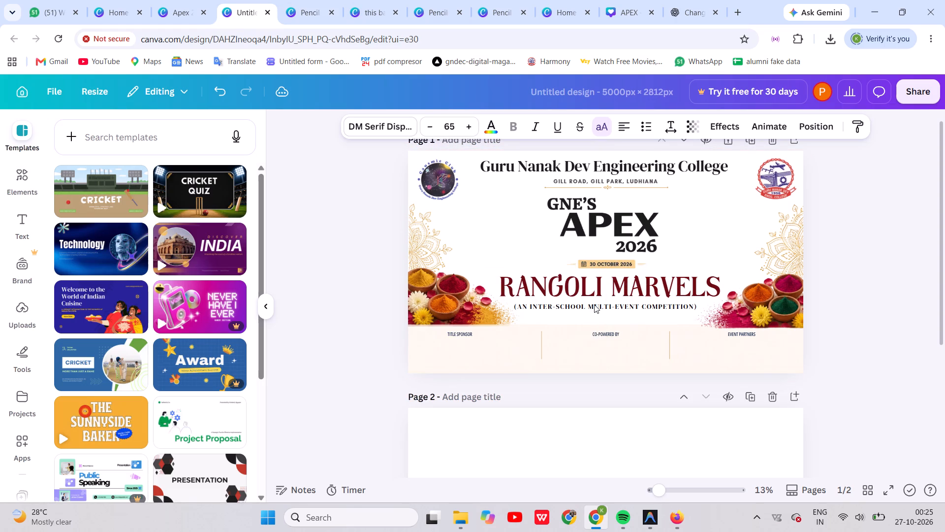
key(Down)
key(Down)
key(Up)
key(Up)
Move the 30 OCTOBER 2026 date badge below the competition line, centred just above the sponsor strip.
drag(604, 262, 604, 301)
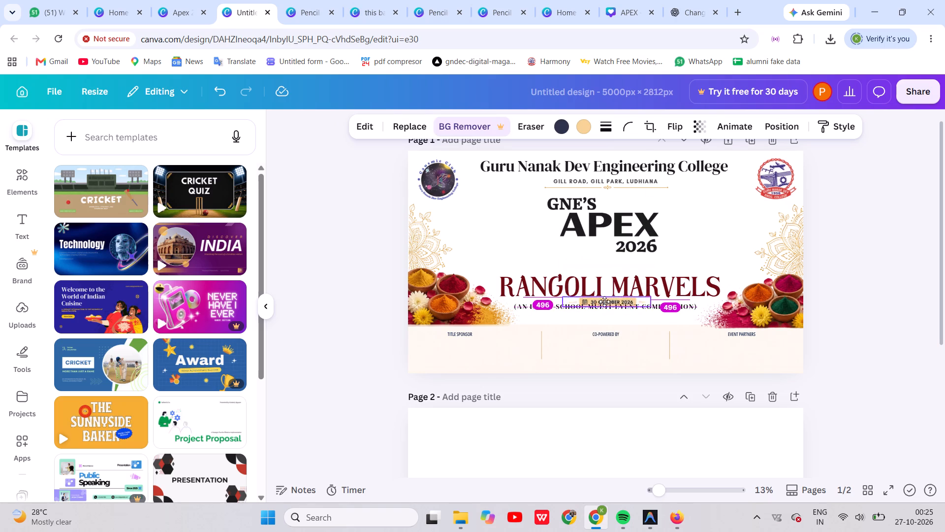
drag(604, 301, 604, 315)
Move the RANGOLI and MARVELS title words together with the competition line up, closer to the APEX 2026 logo.
click(529, 286)
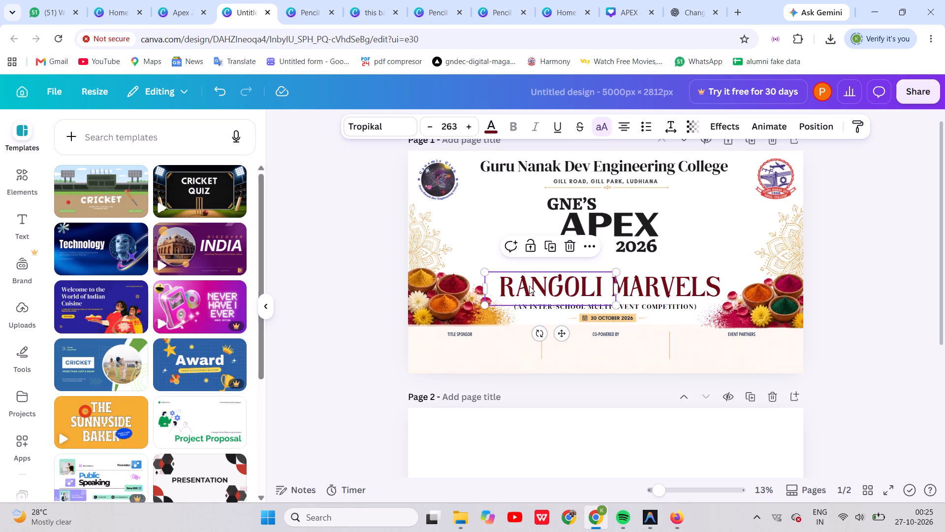
shift+click(635, 289)
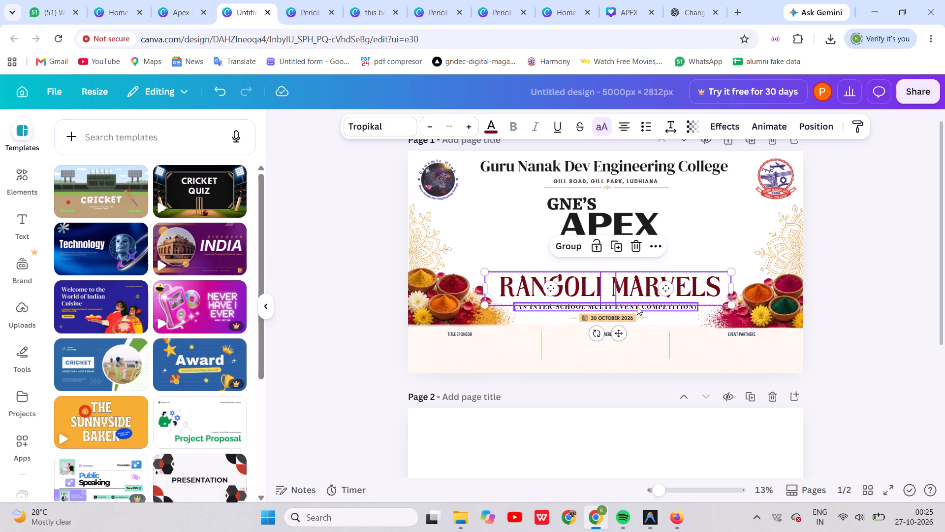
shift+click(637, 306)
key(Up)
key(Up)
key(Up)
key(Up)
key(Up)
key(Up)
key(Up)
key(Up)
key(Up)
key(Up)
key(Up)
key(Up)
key(Up)
key(Up)
key(Up)
key(Up)
key(Up)
key(Up)
key(Up)
key(Up)
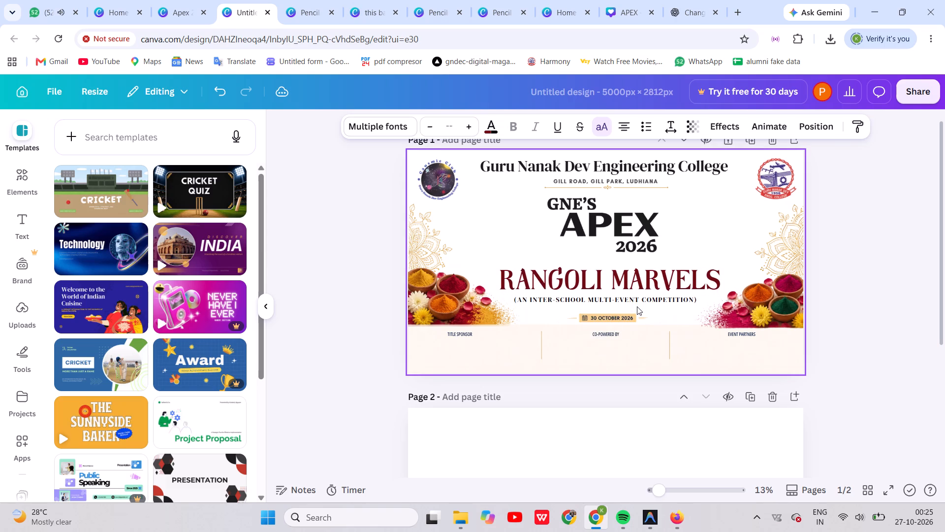
key(Down)
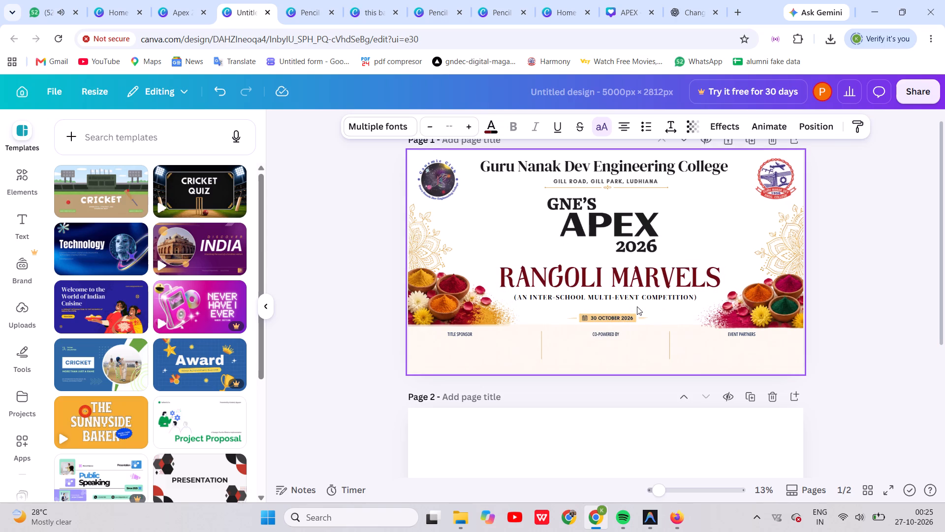
key(Down)
key(Down)
key(Down)
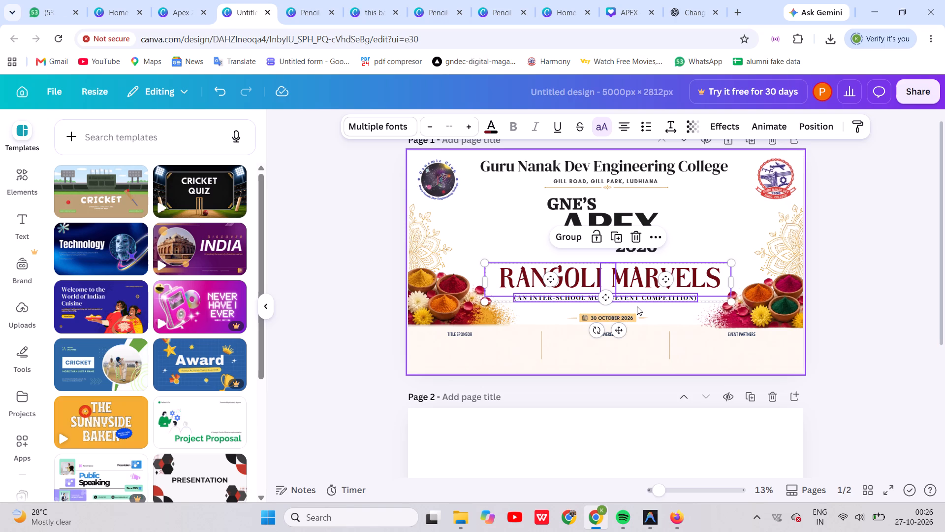
Nudge the 30 OCTOBER 2026 date badge up, midway between the competition line and the sponsor strip.
click(619, 313)
key(Up)
key(Up)
key(Up)
key(Up)
key(Up)
key(Up)
key(Up)
key(Up)
key(Up)
key(Up)
key(Up)
key(Up)
key(Up)
key(Up)
key(Up)
key(Up)
key(Up)
key(Up)
key(Up)
key(Up)
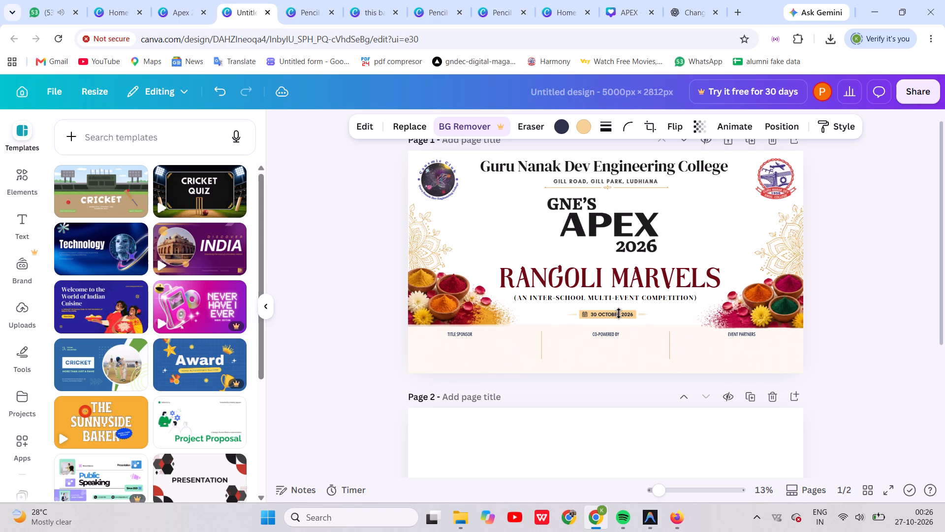
key(Down)
key(Down)
key(Down)
key(Down)
key(Down)
key(Down)
key(Down)
key(Down)
key(Down)
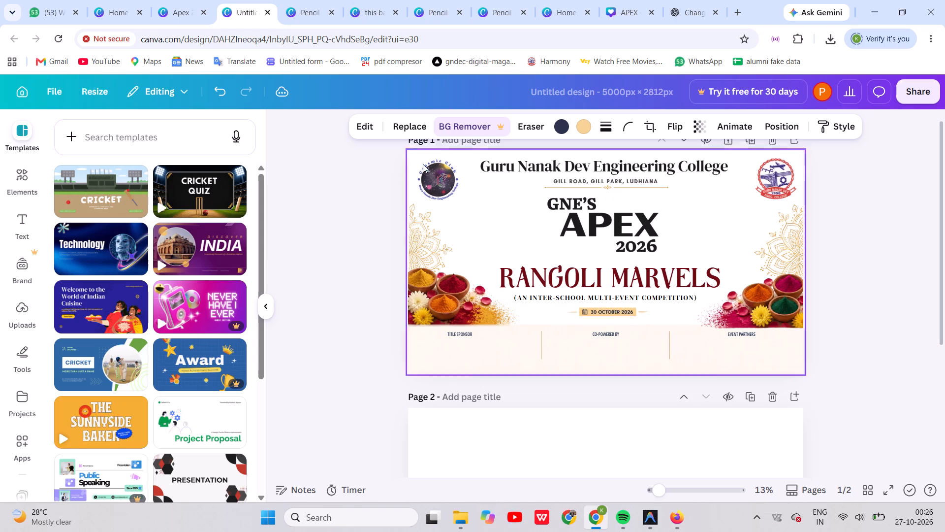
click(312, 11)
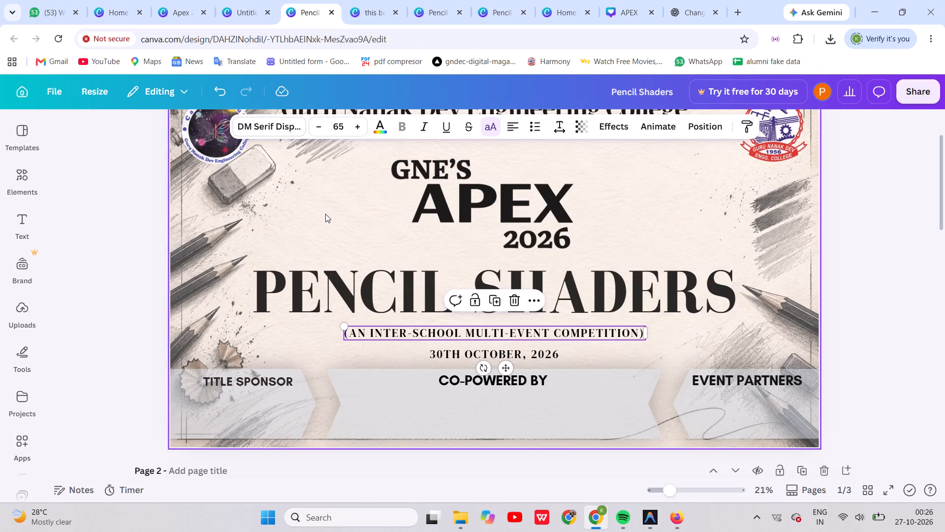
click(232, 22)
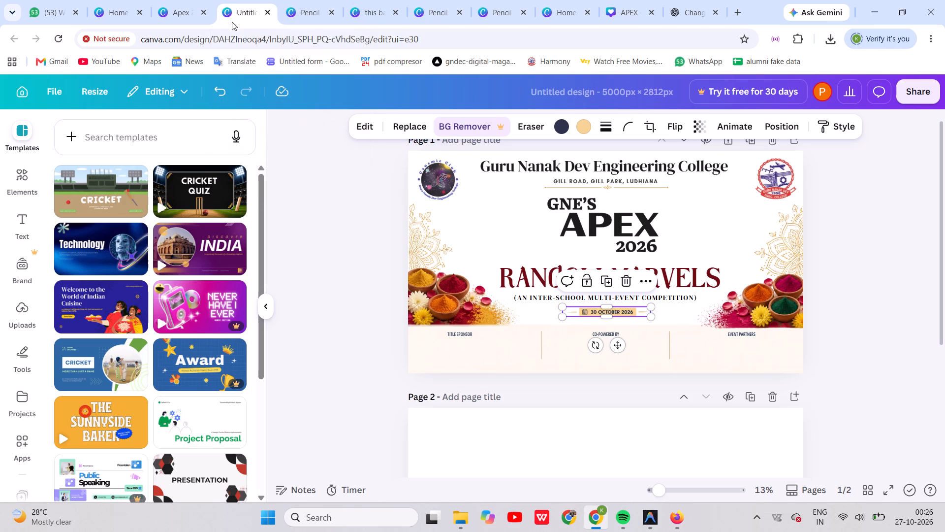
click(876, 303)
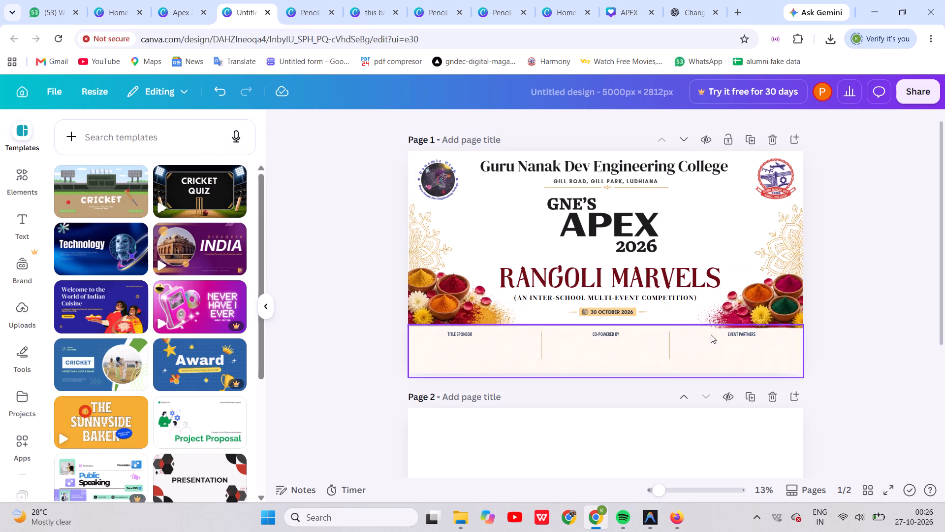
Nudge the TITLE SPONSOR, CO-POWERED BY and EVENT PARTNERS headings together slightly down within the sponsor strip.
click(609, 333)
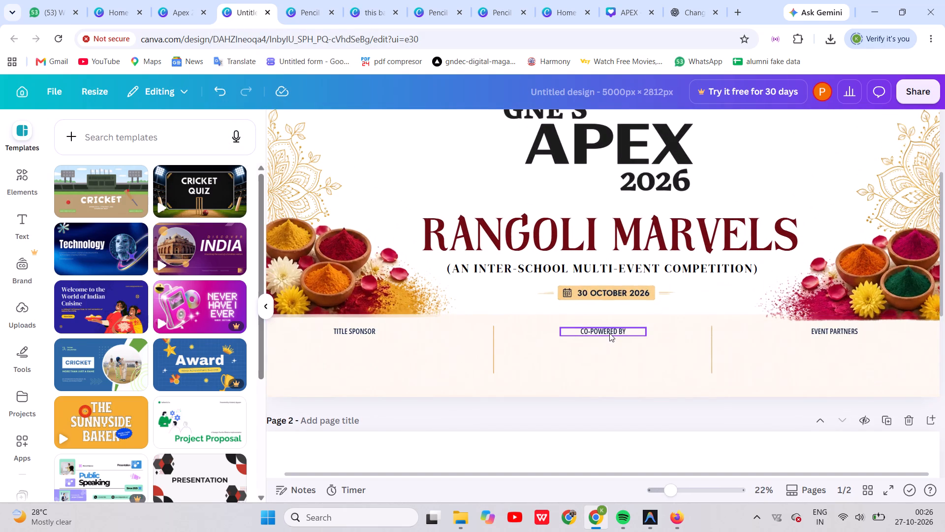
shift+click(370, 335)
shift+click(827, 334)
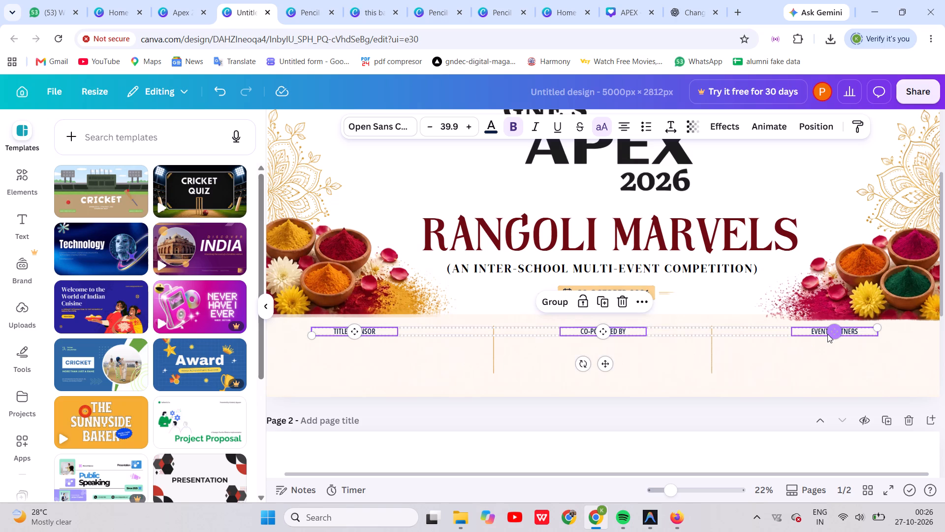
key(Down)
key(Down)
key(Down)
key(Down)
key(Down)
key(Down)
key(Down)
key(Down)
key(Down)
key(Down)
key(Down)
key(Down)
key(Down)
key(Down)
key(Down)
key(Down)
key(Down)
key(Down)
key(Down)
key(Down)
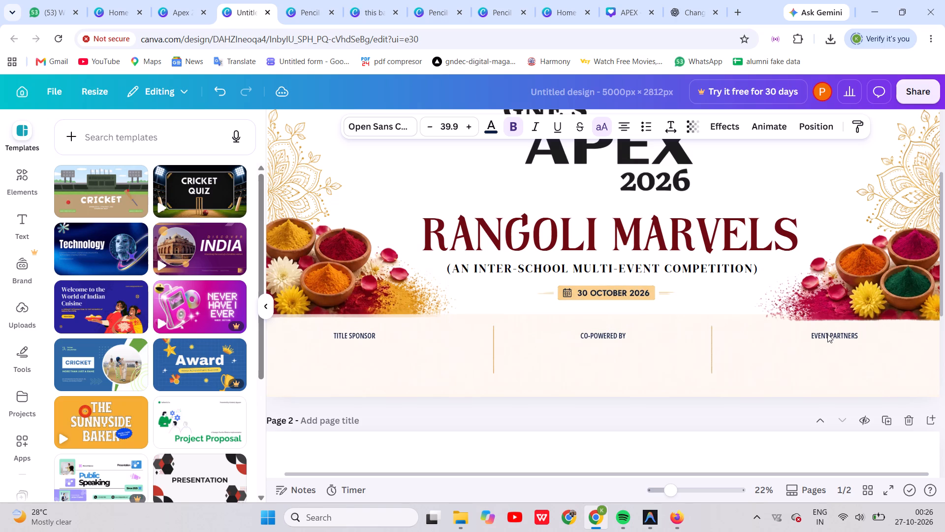
key(Up)
key(Up)
key(Up)
key(Up)
key(Up)
key(Up)
key(Up)
key(Up)
key(Up)
key(Up)
key(Up)
key(Up)
key(Up)
key(Up)
key(Up)
key(Up)
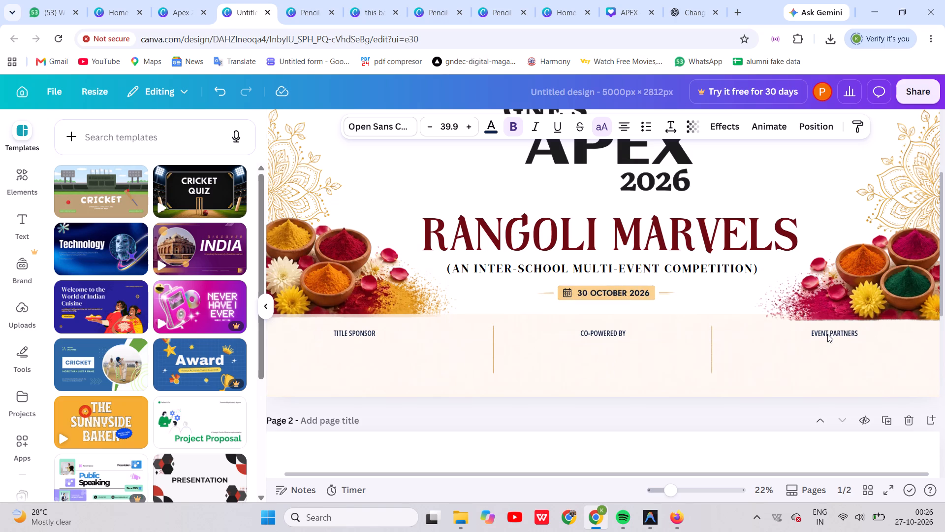
click(904, 257)
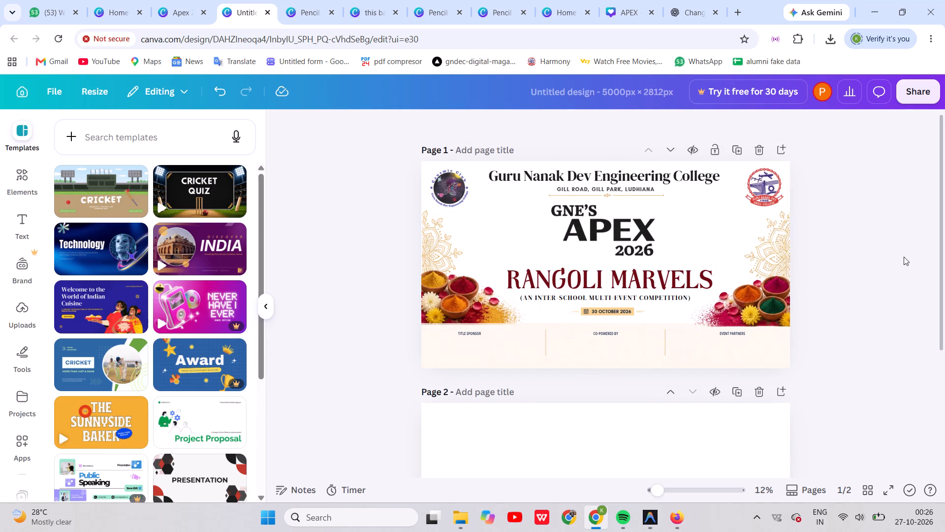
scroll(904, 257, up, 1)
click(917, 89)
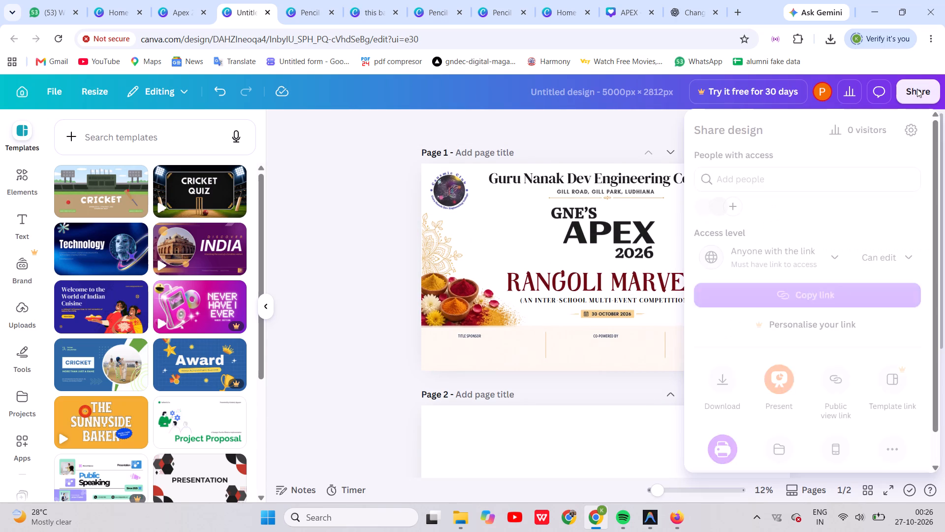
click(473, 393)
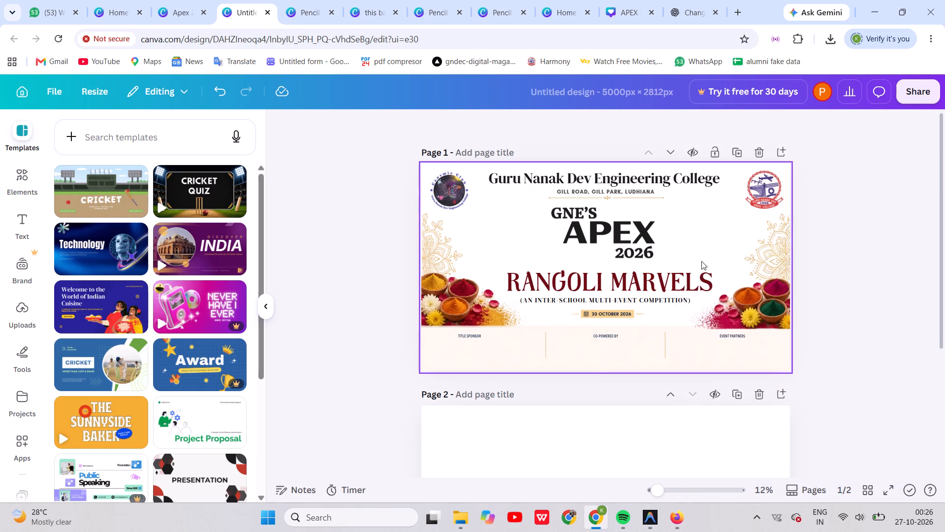
Align the 30 OCTOBER 2026 date badge to the horizontal centre of the page.
click(612, 309)
right_click(612, 309)
click(677, 204)
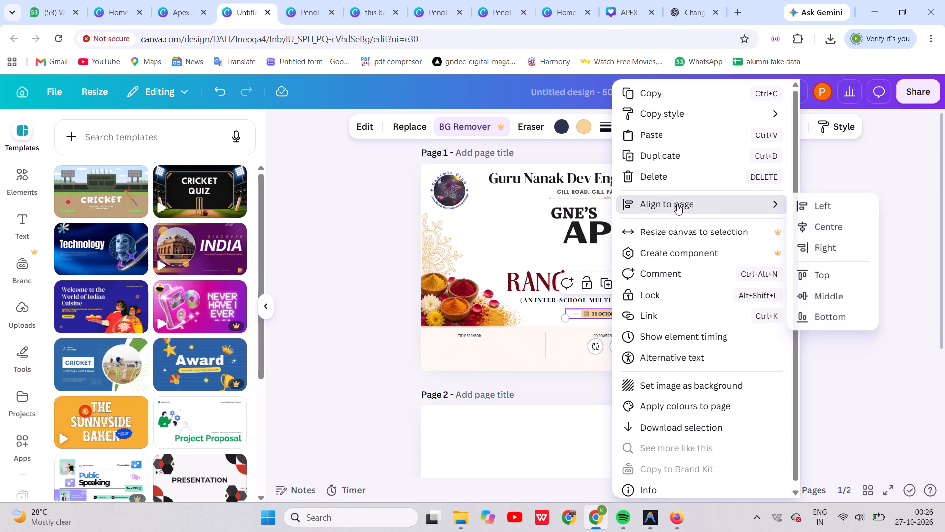
click(814, 224)
click(851, 264)
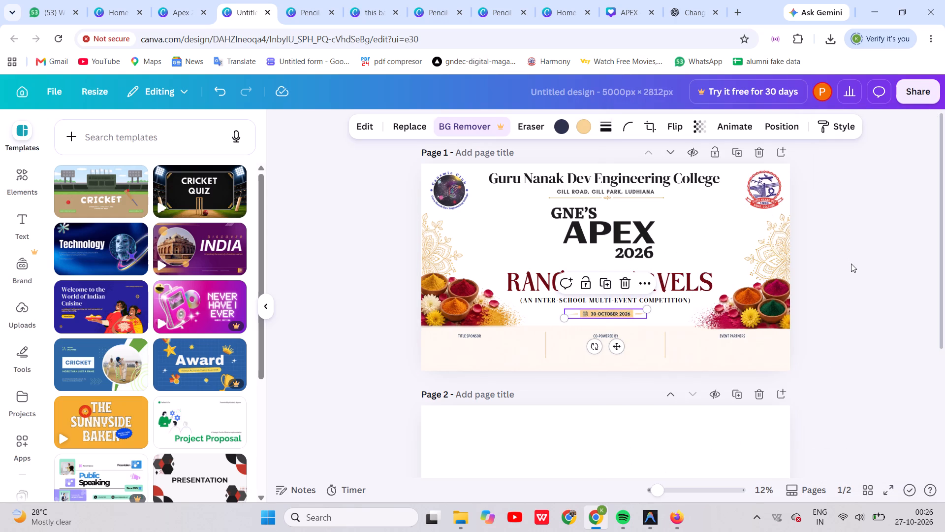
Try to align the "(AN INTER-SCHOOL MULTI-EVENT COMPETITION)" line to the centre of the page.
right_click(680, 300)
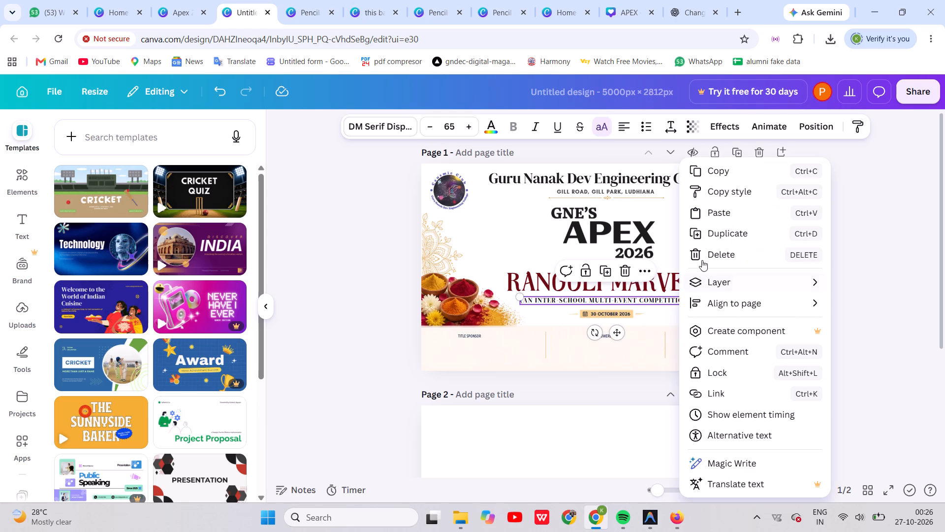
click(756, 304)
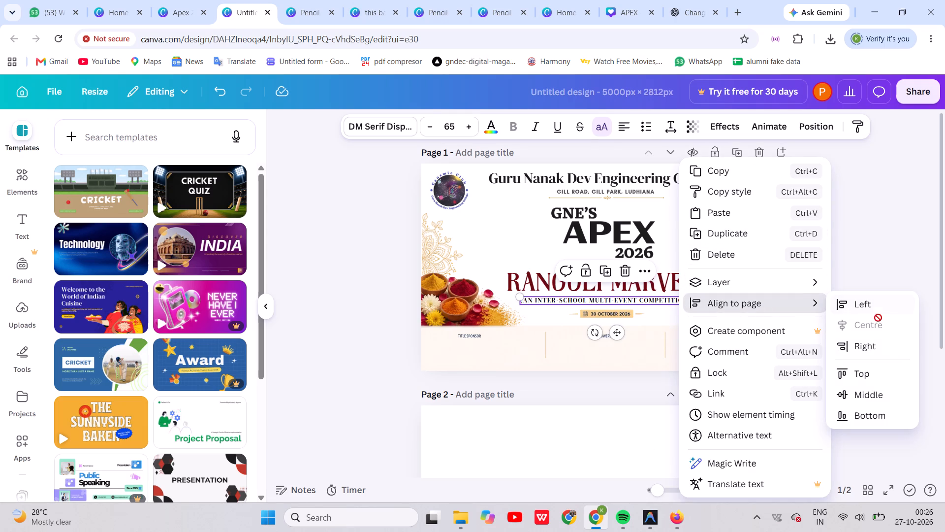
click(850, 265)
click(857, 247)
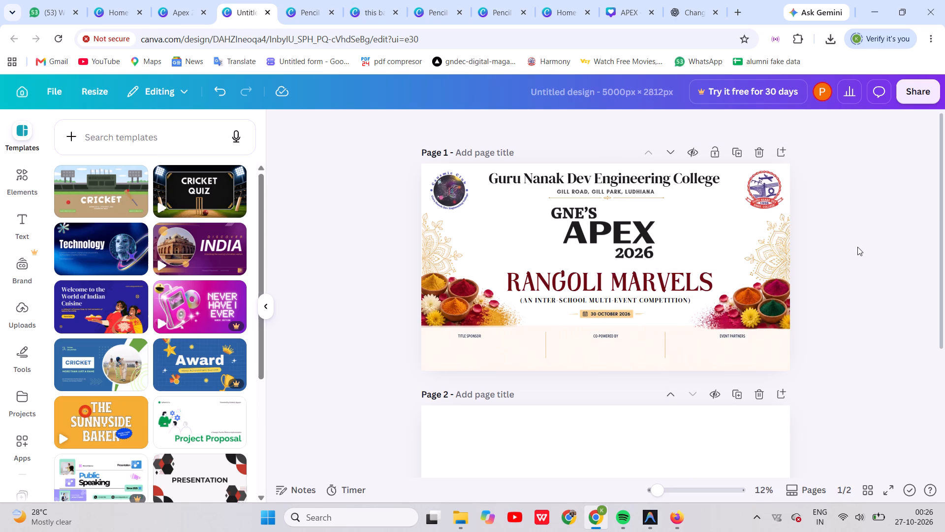
Nudge the word RANGOLI slightly left to widen its gap from MARVELS in the title.
click(569, 287)
key(Left)
key(Left)
key(Left)
key(Left)
key(Left)
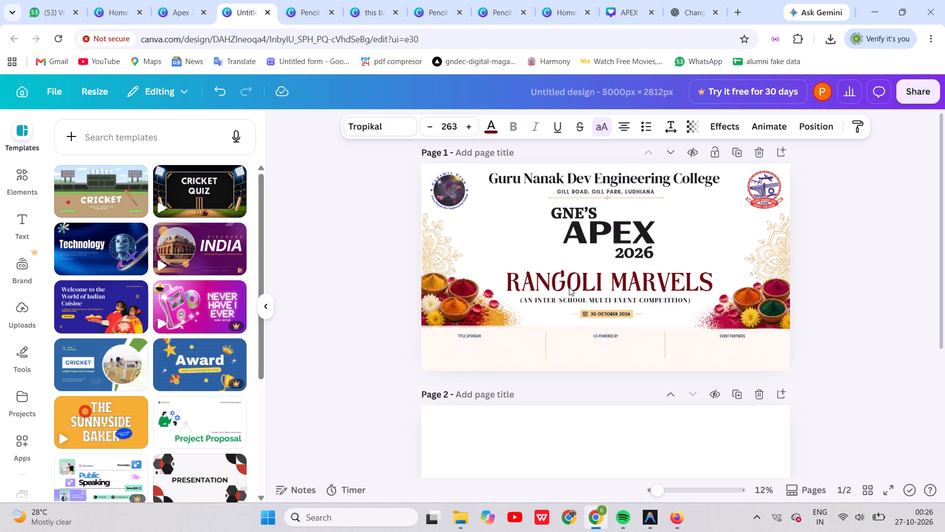
key(Left)
key(Left)
key(Left)
key(Left)
key(Left)
key(Left)
key(Left)
key(Left)
key(Left)
key(Left)
key(Left)
key(Left)
key(Left)
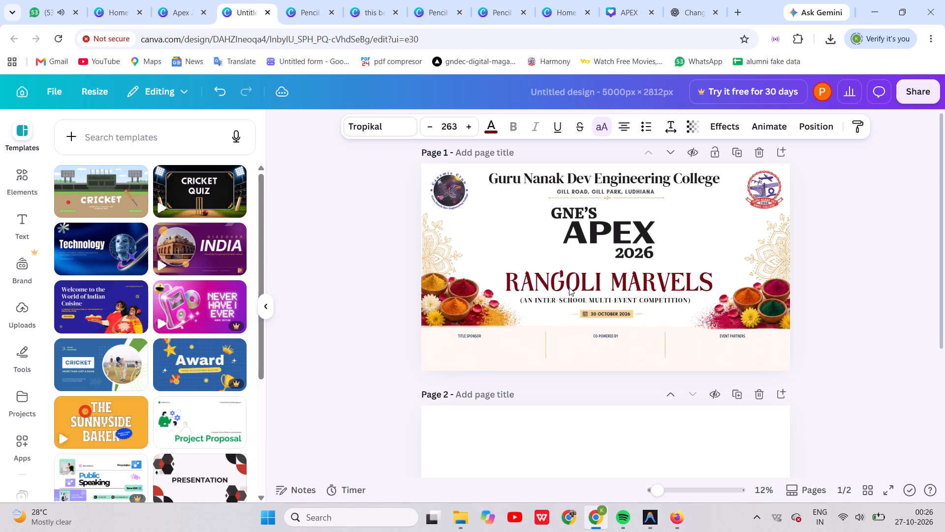
key(Left)
key(Left)
key(Left)
key(Left)
key(Left)
key(Left)
key(Left)
key(Left)
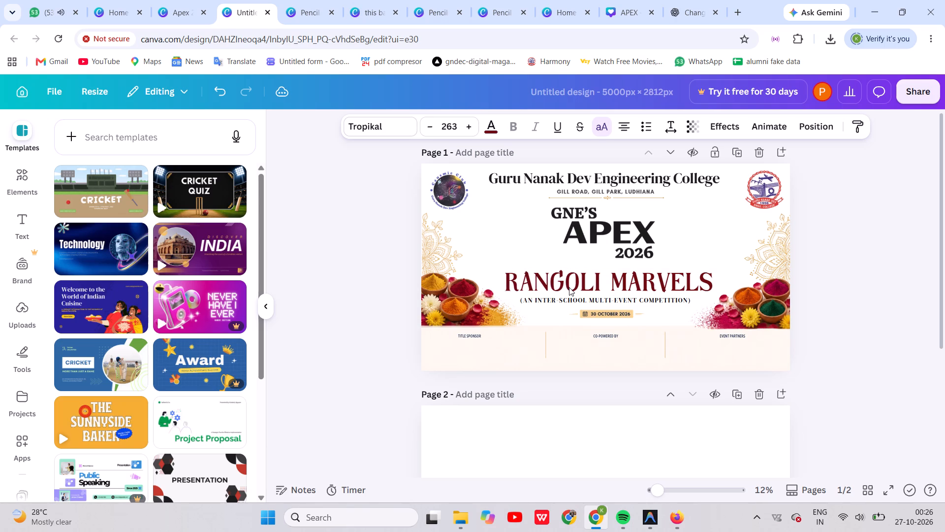
key(Left)
key(Left)
key(Left)
key(Left)
key(Left)
key(Left)
key(Left)
key(Left)
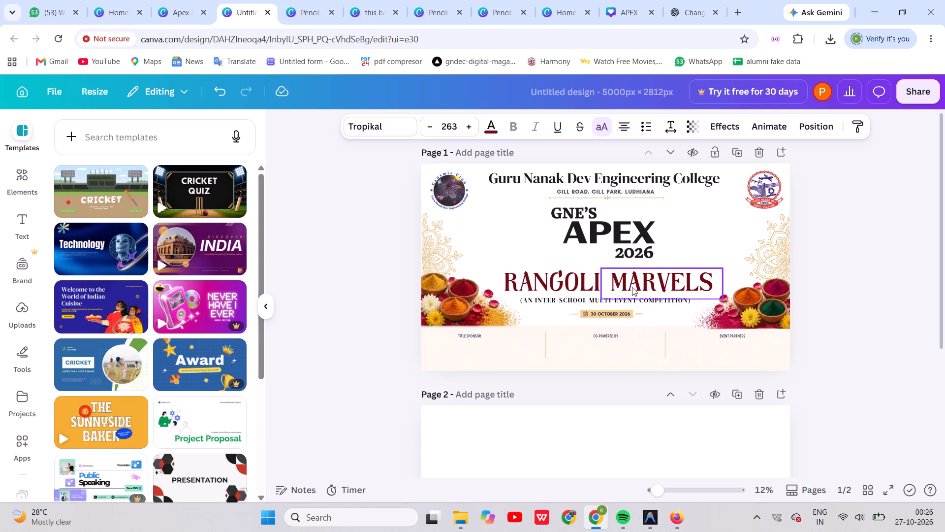
key(Left)
Nudge the word MARVELS slightly left to balance the title around the page centre.
click(651, 289)
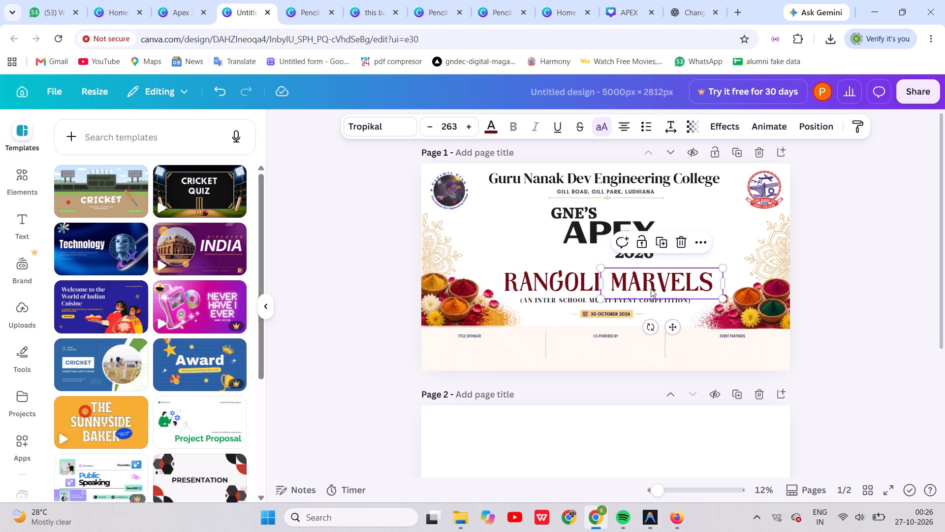
key(Left)
key(Left)
key(Left)
key(Left)
key(Left)
key(Left)
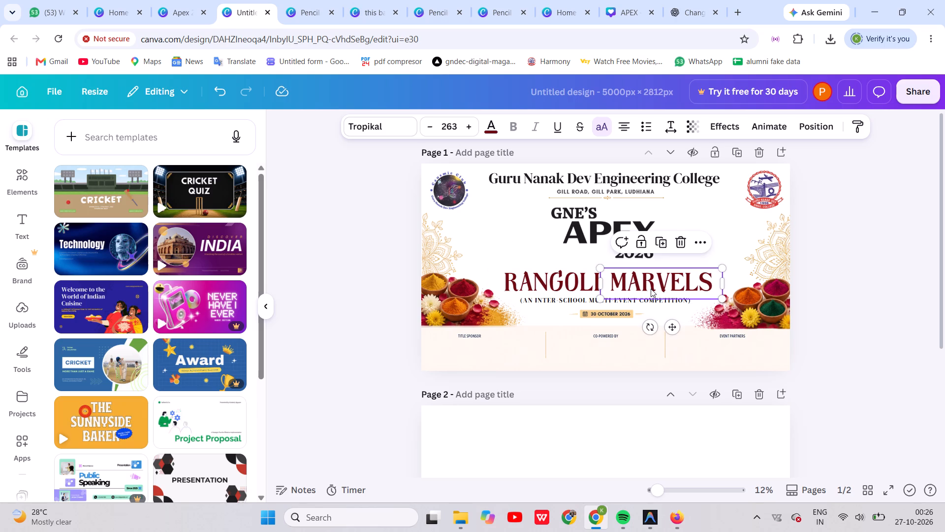
Nudge the word MARVELS a few more small increments left, closer to RANGOLI in the title.
key(Left)
key(Left)
key(Left)
key(Left)
key(Left)
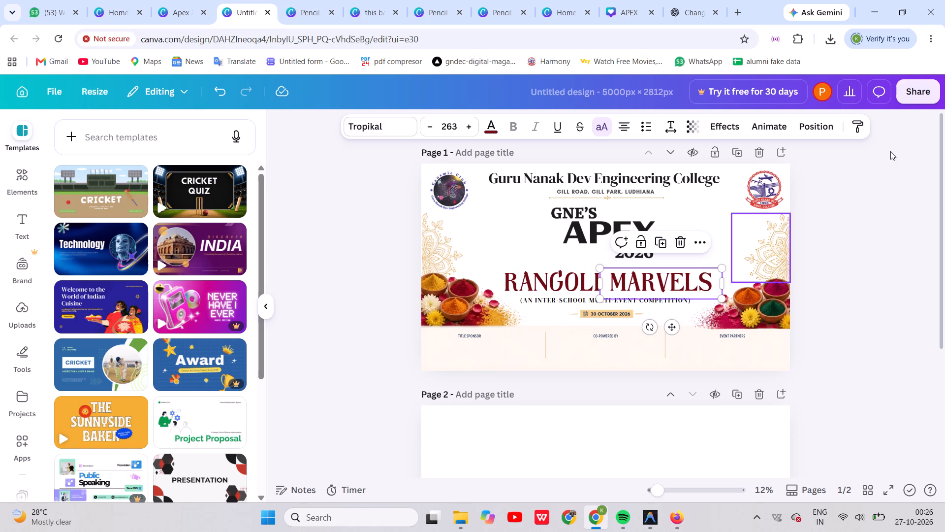
Open the share options of the Rangoli Marvels banner design to reach its download option.
click(923, 88)
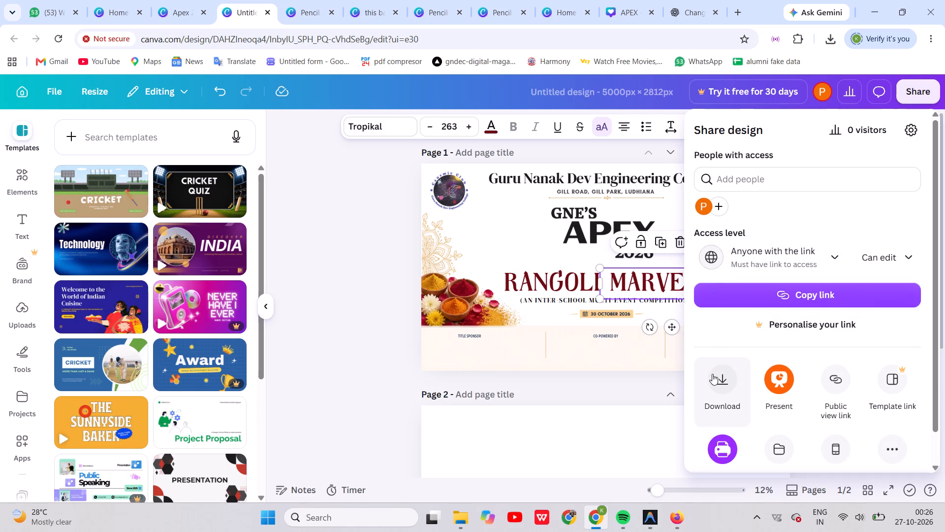
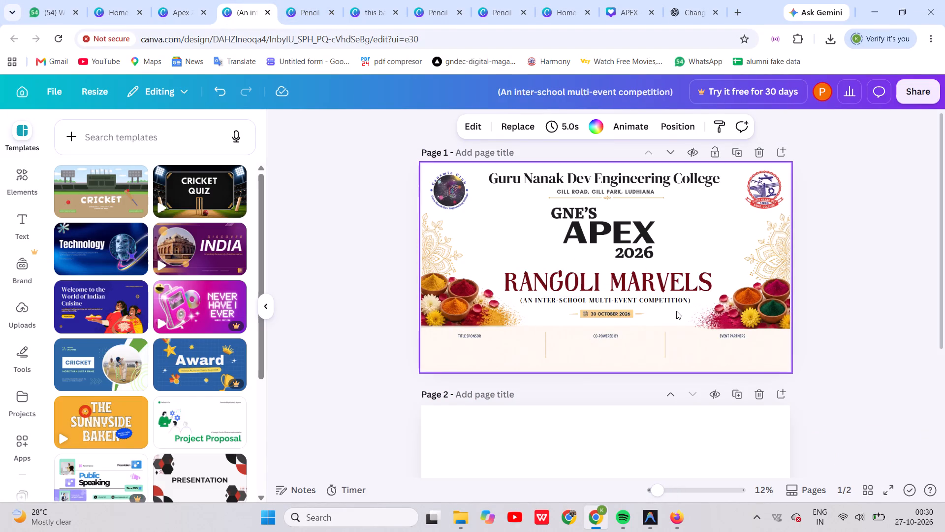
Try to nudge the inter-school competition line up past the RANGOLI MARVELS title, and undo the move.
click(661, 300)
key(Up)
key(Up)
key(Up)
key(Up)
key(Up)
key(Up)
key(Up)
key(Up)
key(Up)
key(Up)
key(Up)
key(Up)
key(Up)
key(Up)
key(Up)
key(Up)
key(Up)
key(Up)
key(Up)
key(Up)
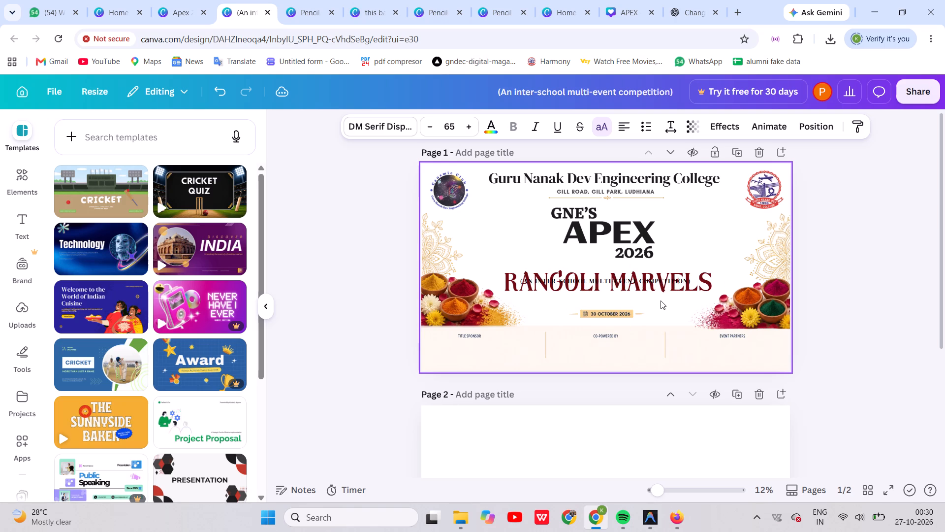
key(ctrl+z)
Duplicate page 1 with the Rangoli Marvels banner to make a second layout version.
drag(764, 154, 763, 154)
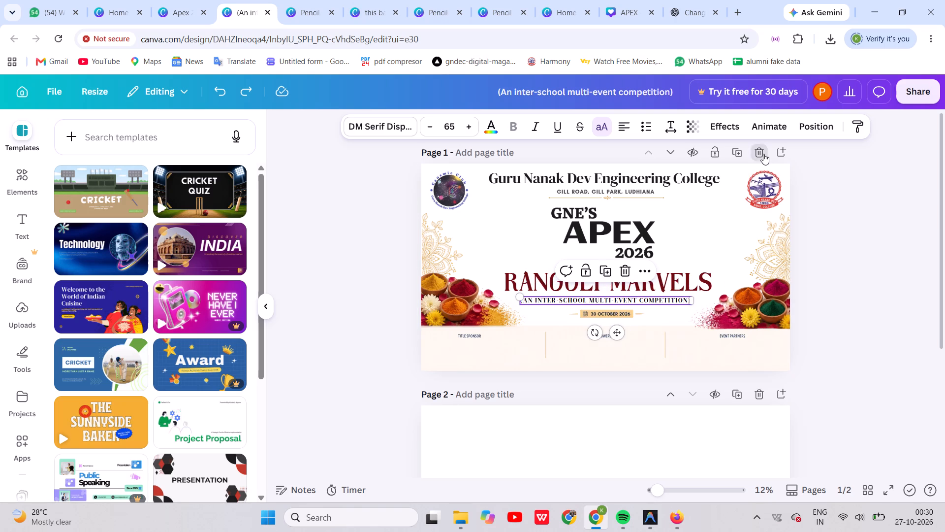
drag(763, 154, 740, 147)
click(740, 147)
On the duplicated banner, move the inter-school competition line between APEX 2026 and the RANGOLI MARVELS title and centre it horizontally on the page.
scroll(680, 332, down, 1)
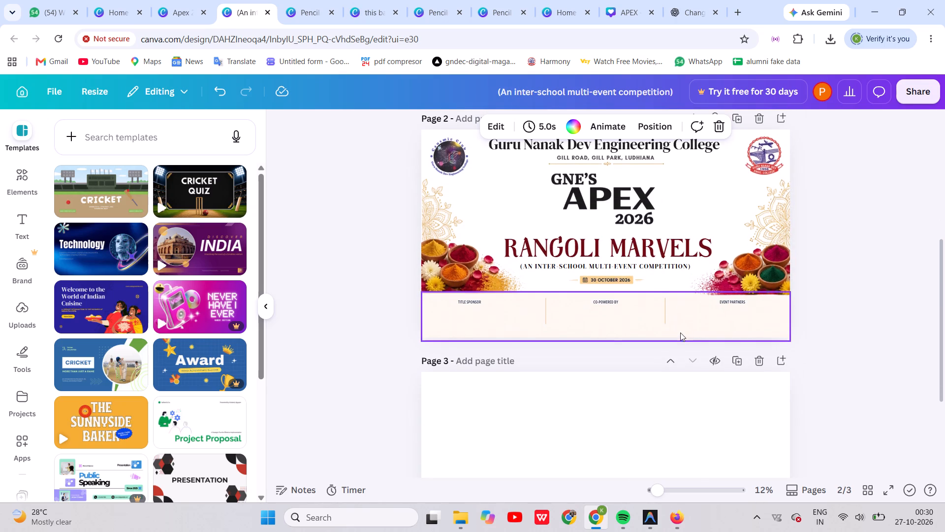
click(636, 261)
drag(621, 266, 619, 232)
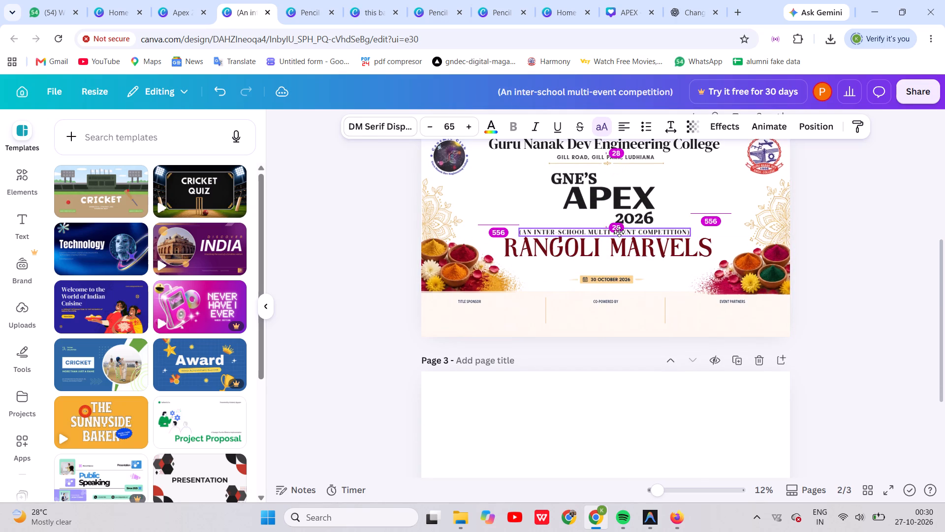
drag(619, 232, 619, 231)
right_click(619, 231)
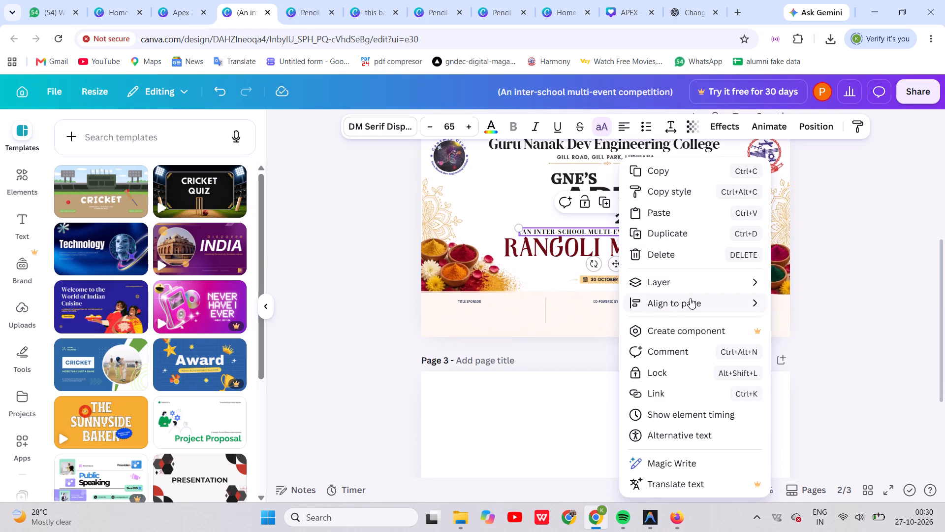
click(690, 298)
click(820, 329)
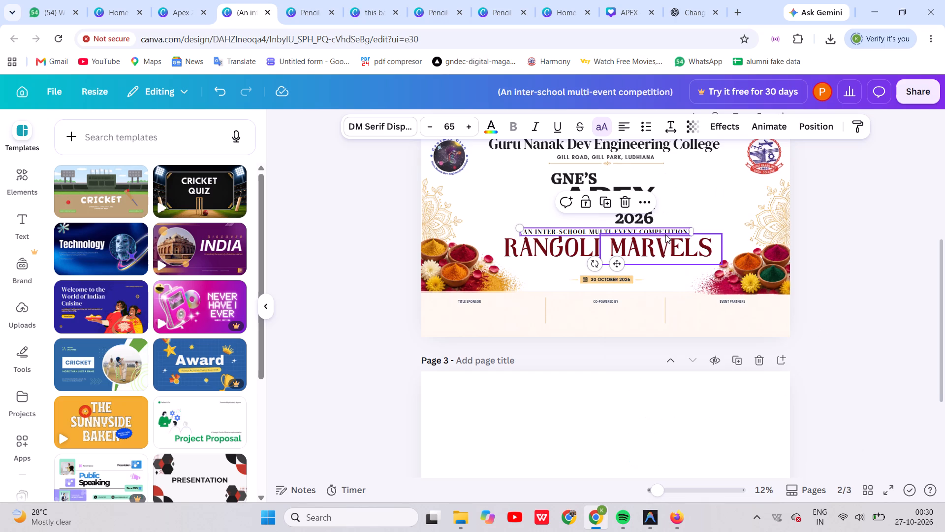
Nudge the words RANGOLI and MARVELS down together to open space beneath the competition line.
click(661, 242)
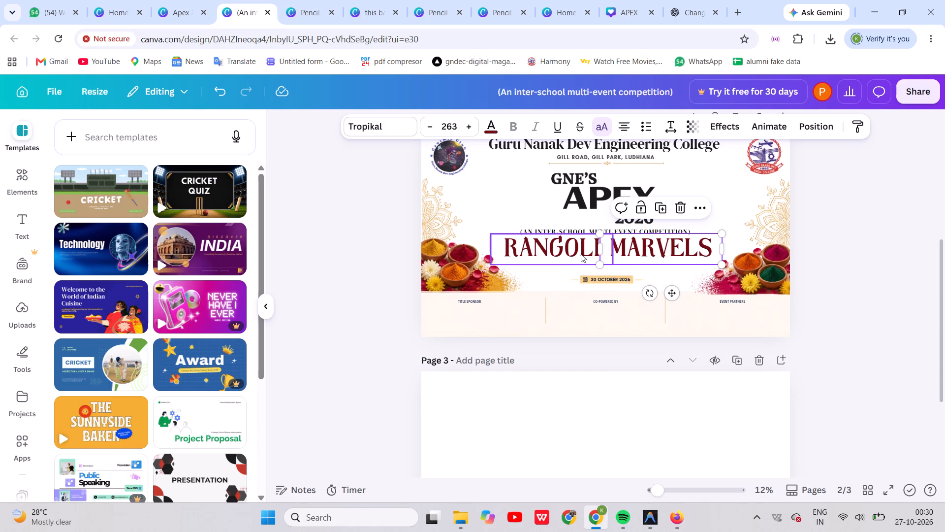
shift+click(581, 254)
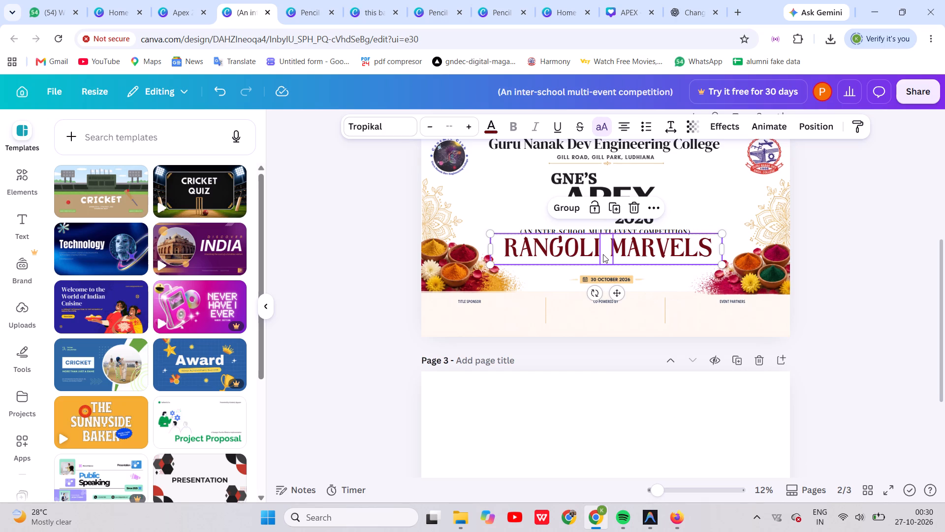
key(Down)
key(Down)
key(Down)
key(Down)
key(Down)
key(Down)
key(Down)
key(Down)
key(Down)
key(Down)
key(Down)
key(Down)
key(Down)
key(Down)
key(Down)
key(Down)
key(Down)
key(Down)
key(Down)
key(Down)
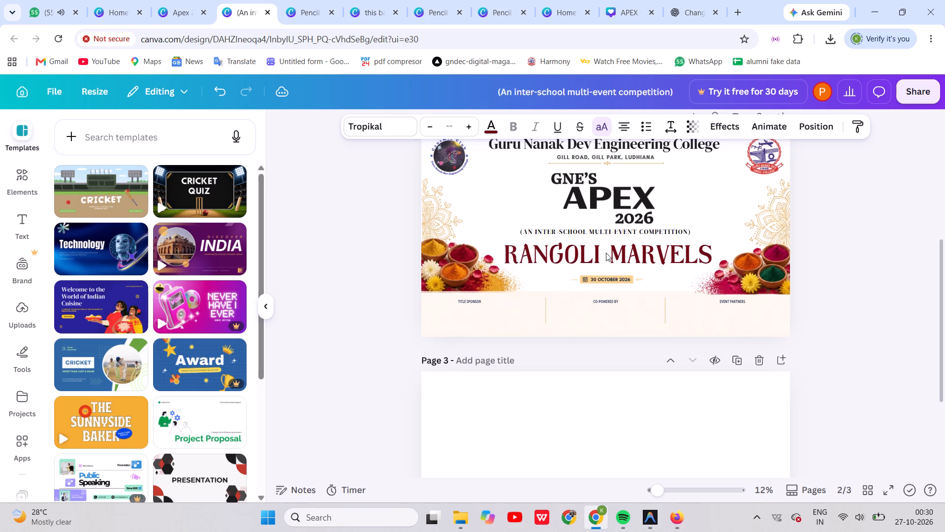
Nudge the inter-school competition line down in small increments to space it evenly between 2026 and the RANGOLI MARVELS title.
click(608, 232)
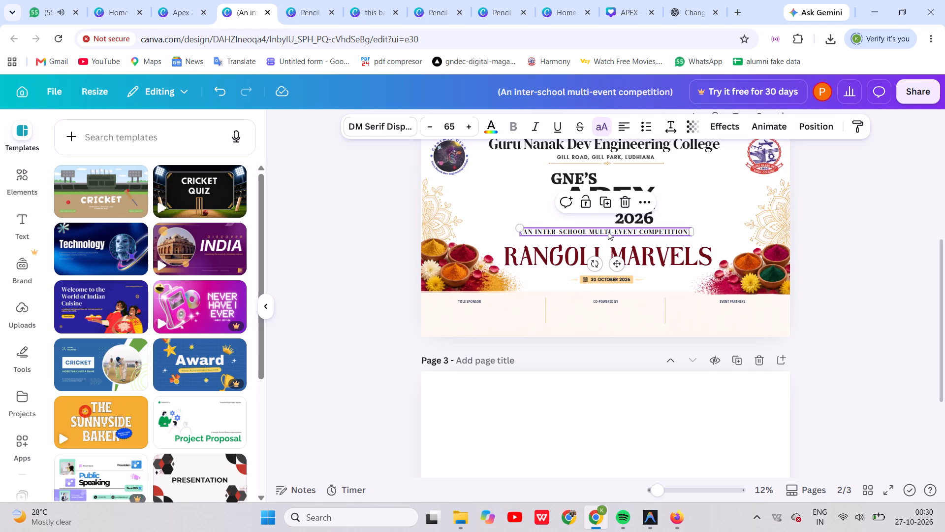
key(Down)
key(Down)
key(Down)
key(Down)
key(Down)
key(Down)
key(Down)
key(Down)
key(Down)
key(Down)
key(Down)
key(Down)
key(Down)
key(Down)
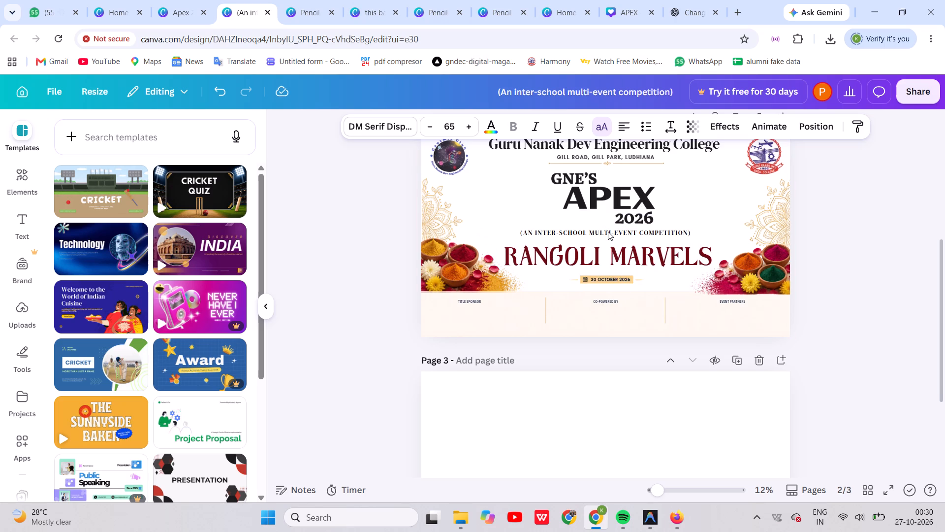
key(Down)
key(Down)
key(Down)
key(Down)
key(Down)
key(Down)
key(Down)
key(Down)
key(Down)
key(Down)
key(Down)
key(Down)
key(Down)
key(Down)
key(Down)
key(Down)
key(Down)
key(Down)
key(Down)
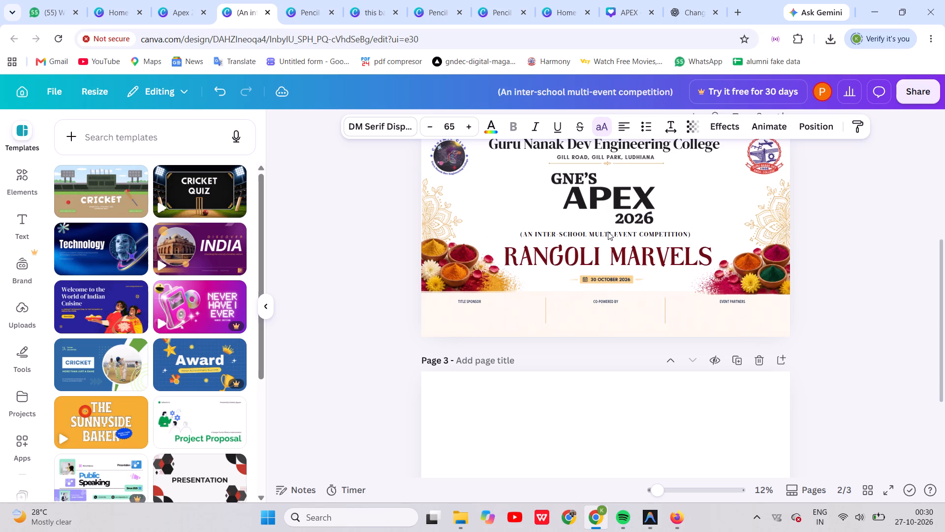
key(Down)
key(Down)
key(Down)
key(Down)
key(Down)
key(Down)
key(Down)
key(Down)
click(832, 264)
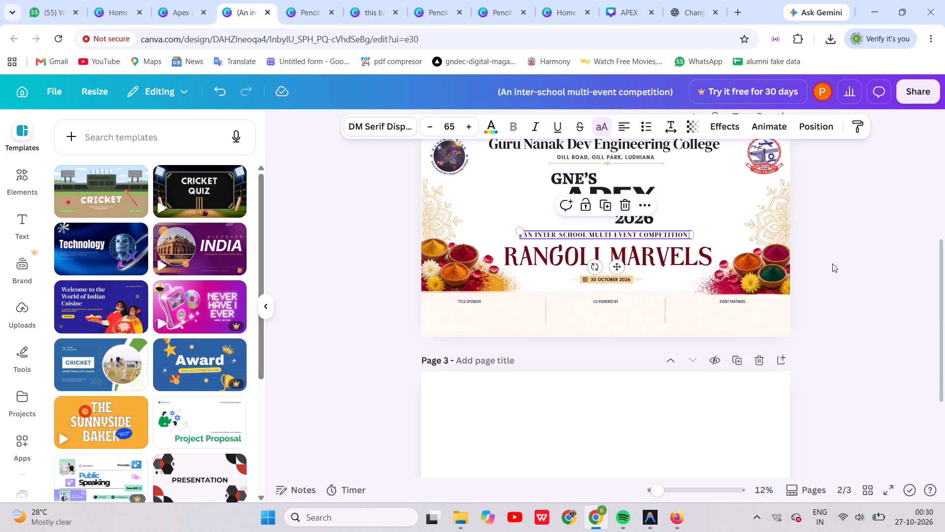
Open the download settings to export the revised page 2 Rangoli Marvels banner as a PNG.
scroll(832, 264, up, 1)
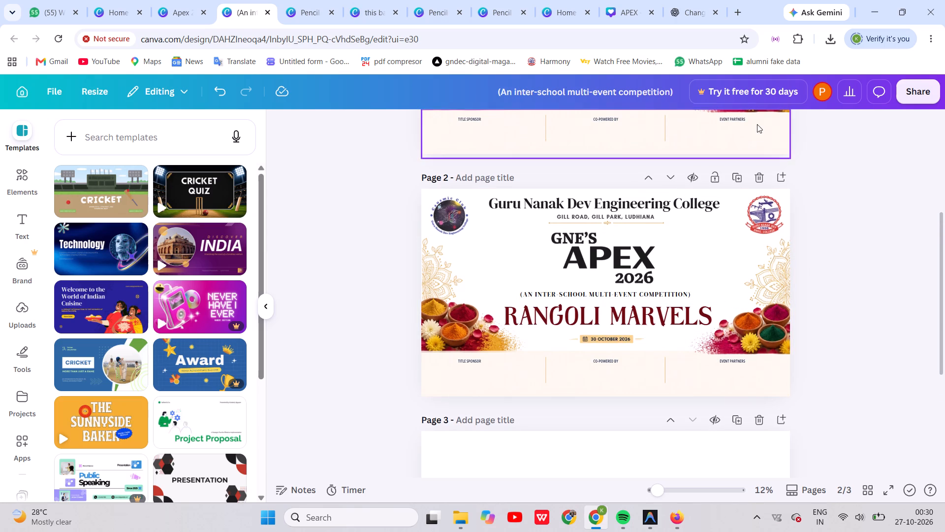
click(907, 92)
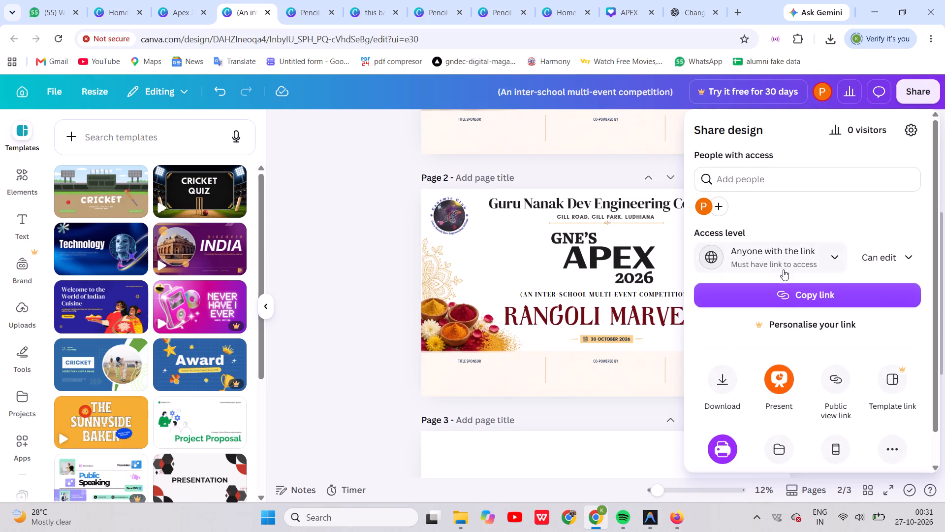
click(724, 391)
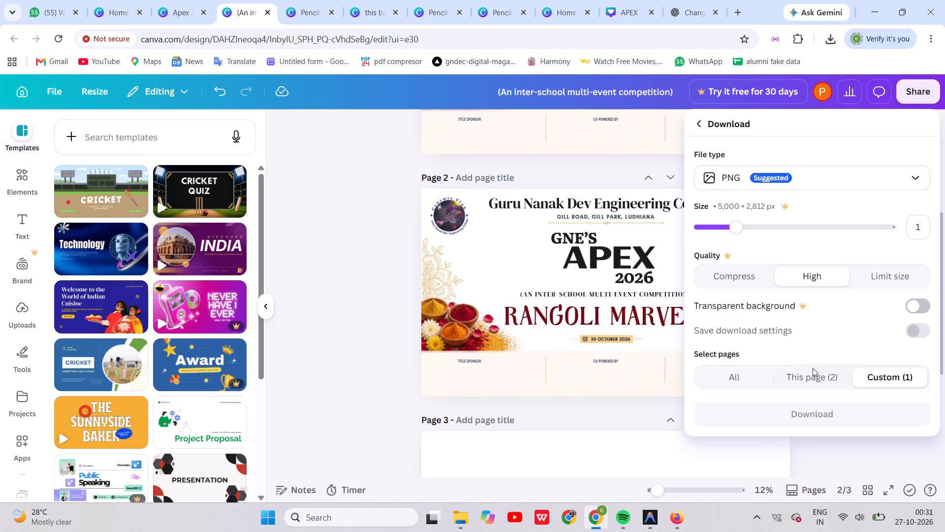
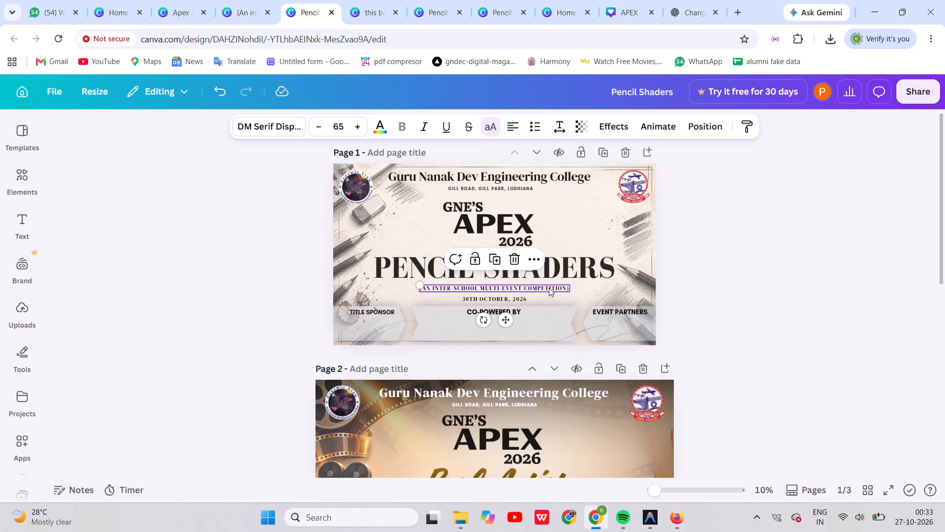
On the Pencil Shaders banner, place the inter-school multi-event competition line between 2026 and the PENCIL SHADERS title, lowering the title to make room.
drag(549, 288, 550, 254)
drag(547, 270, 547, 276)
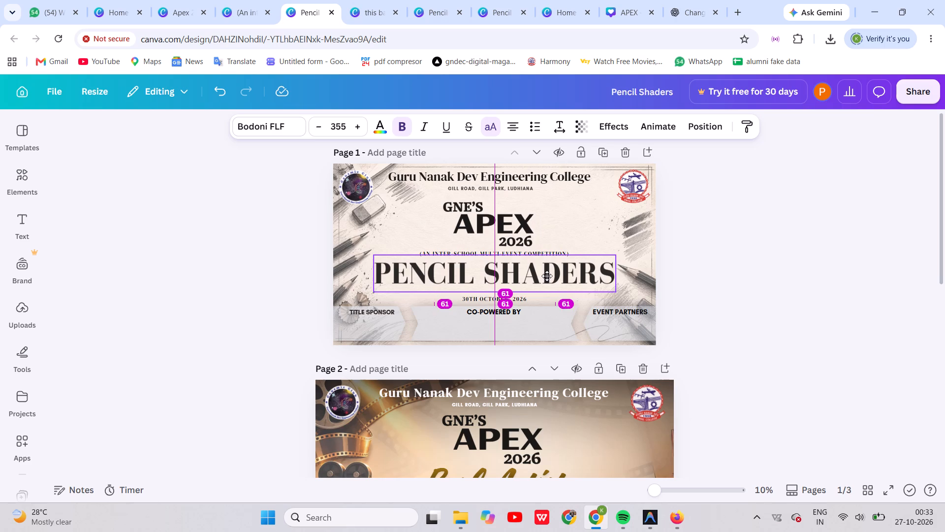
drag(547, 276, 547, 285)
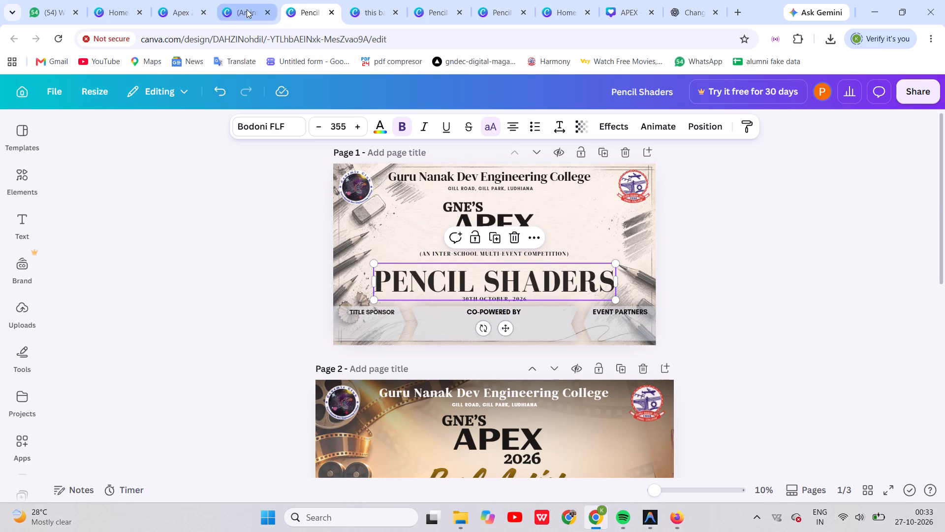
Replace the inter-school competition line on page 1 of Pencil Shaders with a copy of the one from page 2 of the Rangoli Marvels design.
click(247, 9)
click(543, 296)
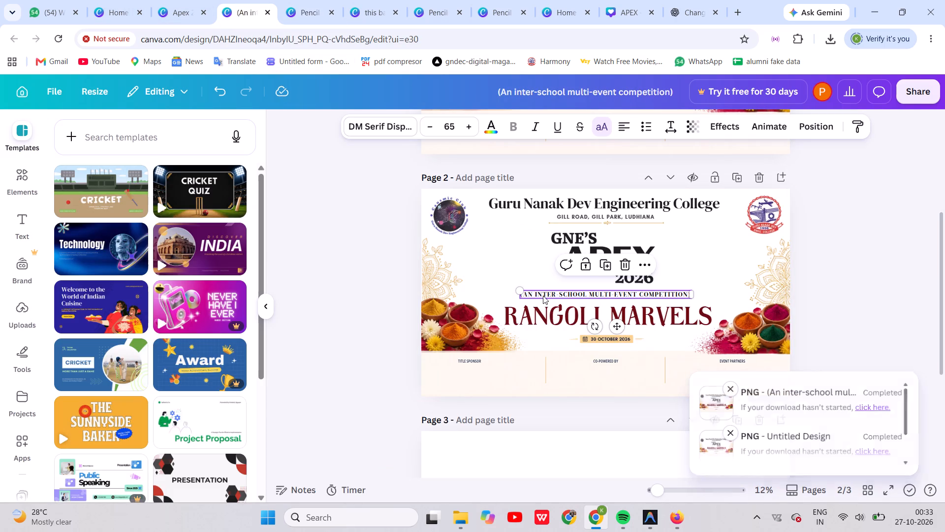
key(ctrl+c)
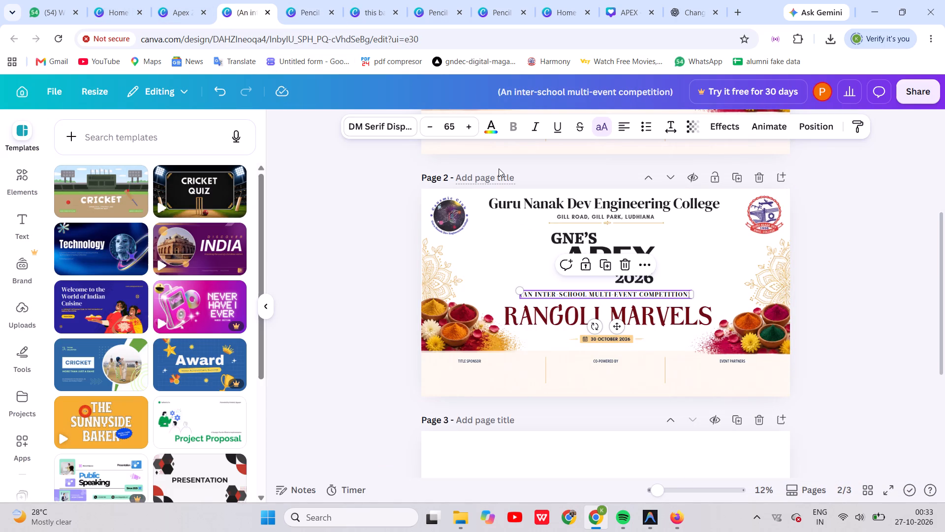
key(ctrl+Tab)
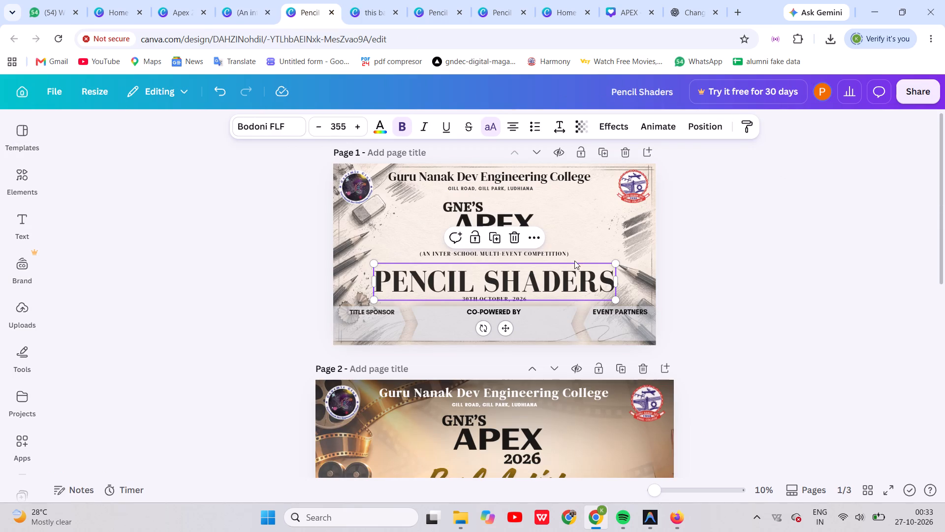
click(579, 255)
key(ctrl+v)
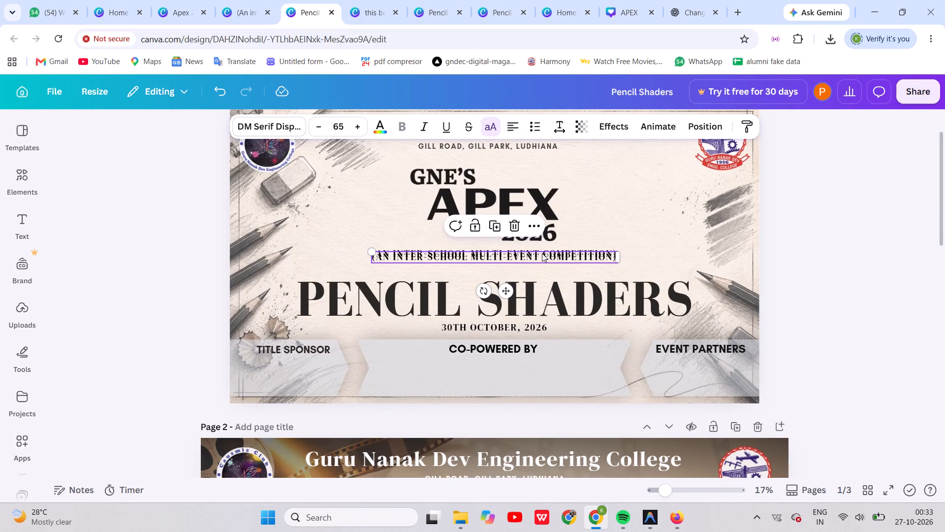
click(542, 253)
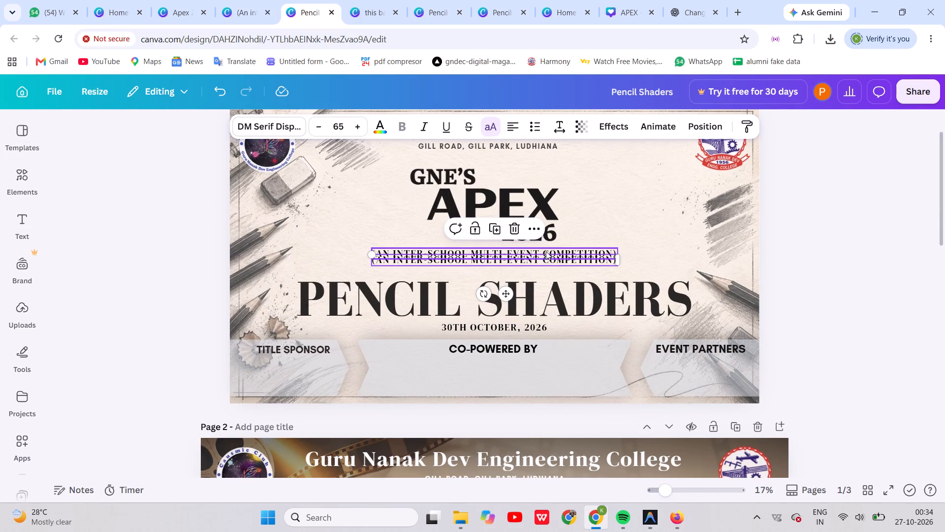
click(546, 251)
key(BackSpace)
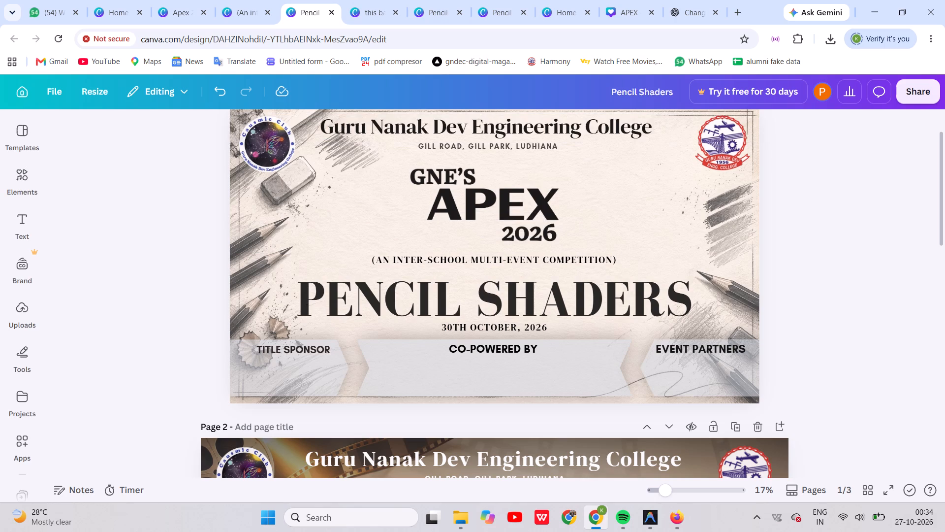
click(542, 263)
key(BackSpace)
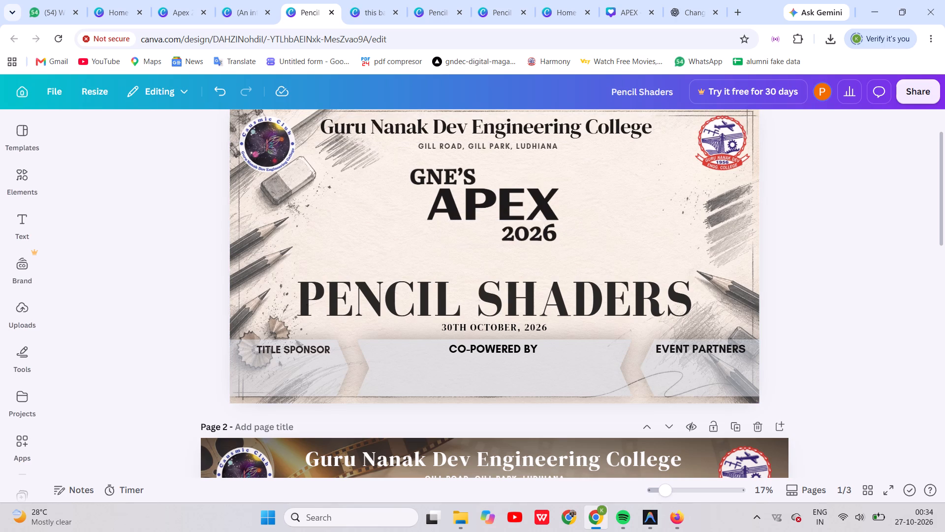
key(ctrl+v)
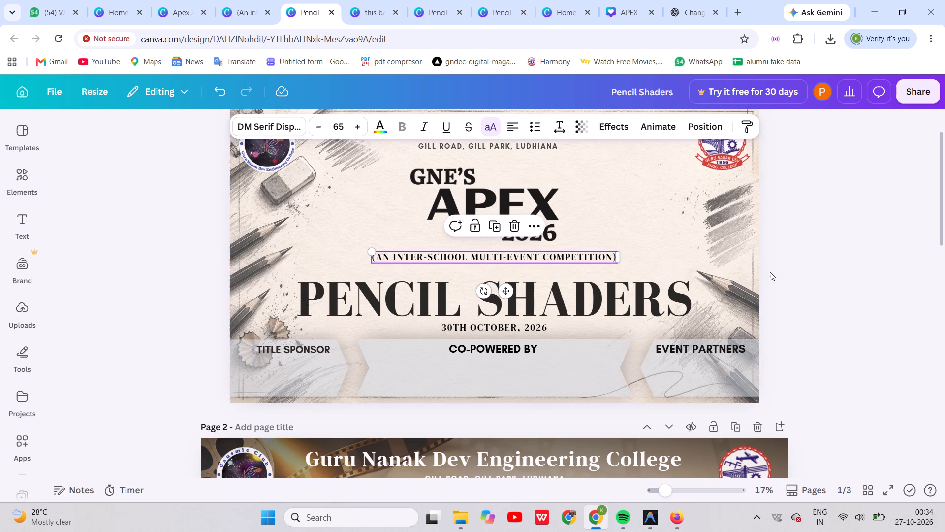
Nudge the PENCIL SHADERS title on page 1 up in small increments to space it evenly between the competition line and the date.
click(629, 300)
key(Up)
key(Up)
key(Up)
key(Up)
key(Up)
key(Up)
key(Up)
key(Up)
key(Up)
key(Up)
key(Up)
key(Up)
key(Up)
key(Up)
key(Up)
key(Up)
key(Up)
key(Up)
key(Up)
key(Up)
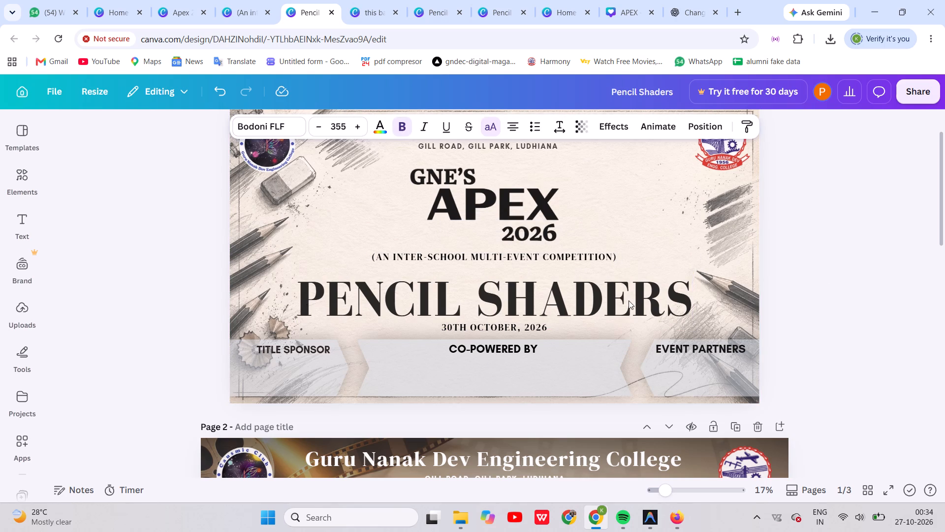
key(Up)
key(Up)
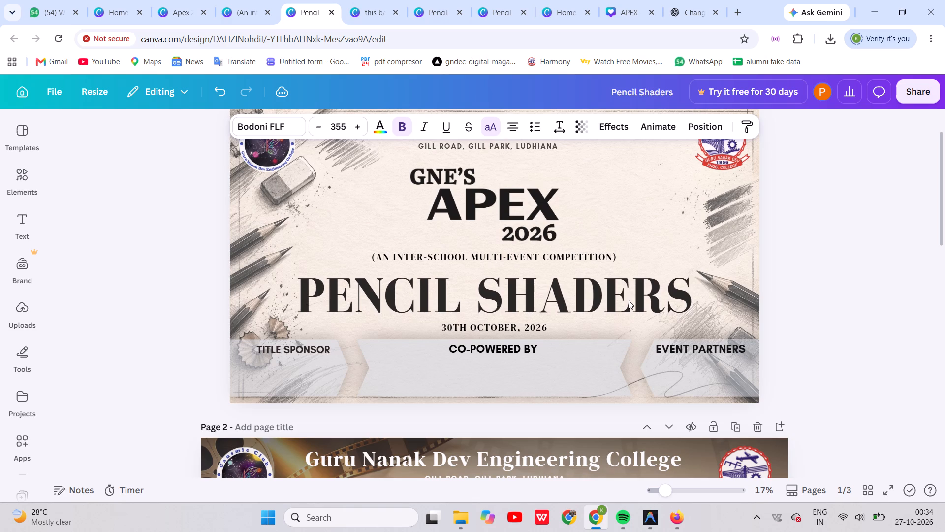
key(Up)
key(Up)
key(Up)
key(Up)
key(Up)
key(Up)
key(Up)
key(Up)
key(Up)
click(896, 291)
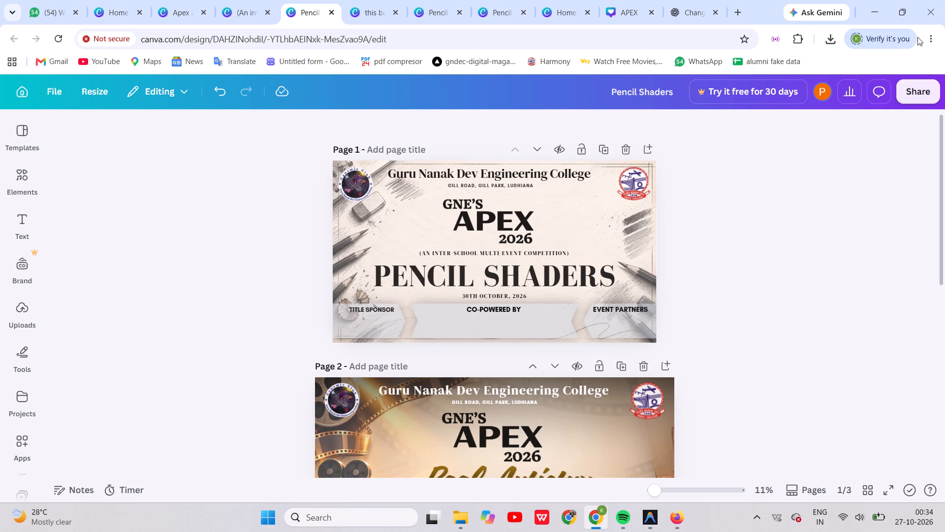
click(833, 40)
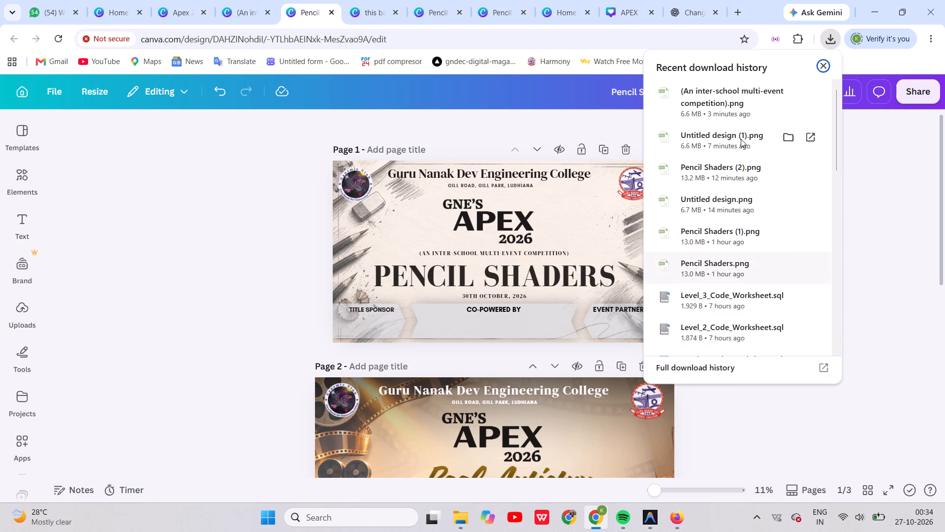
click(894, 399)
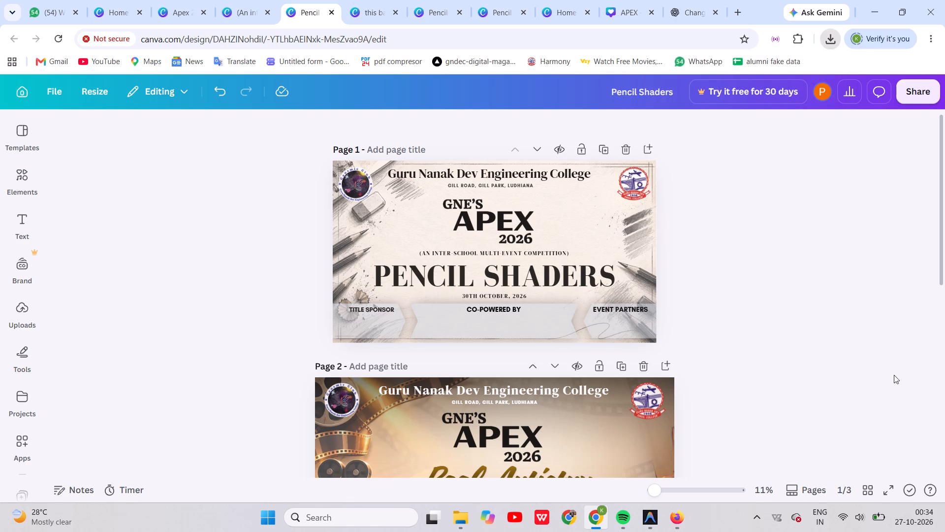
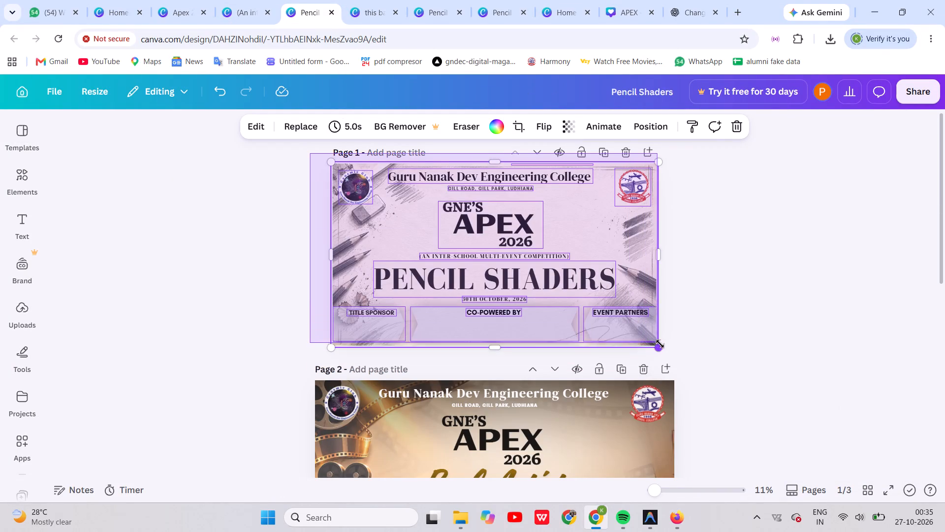
Copy all text, logos and sponsor boxes from page 1 of Pencil Shaders onto blank page 3 of the Rangoli Marvels design.
drag(660, 344, 667, 349)
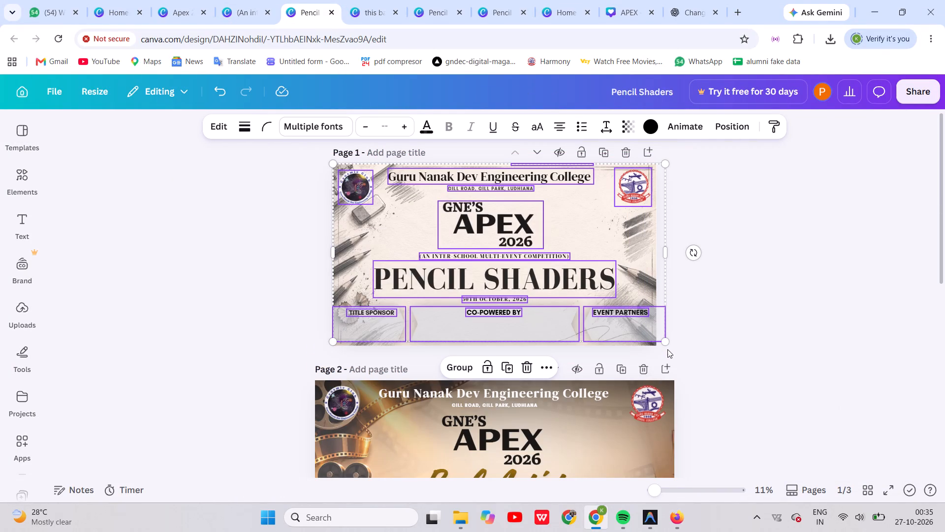
key(ctrl+c)
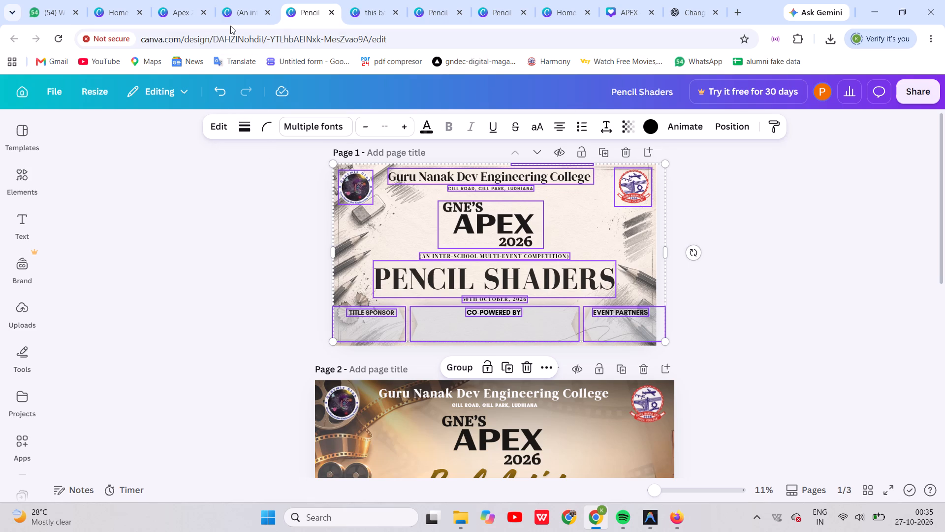
click(230, 22)
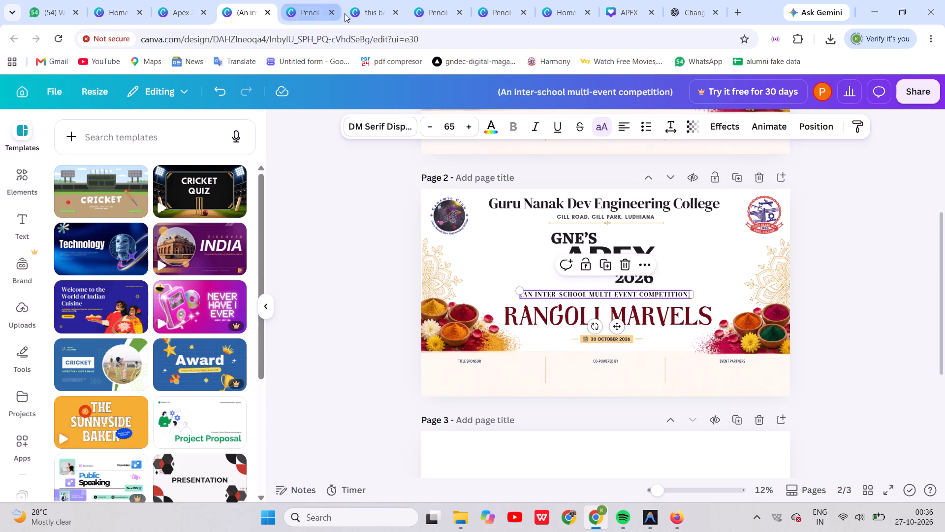
scroll(480, 240, down, 2)
click(530, 387)
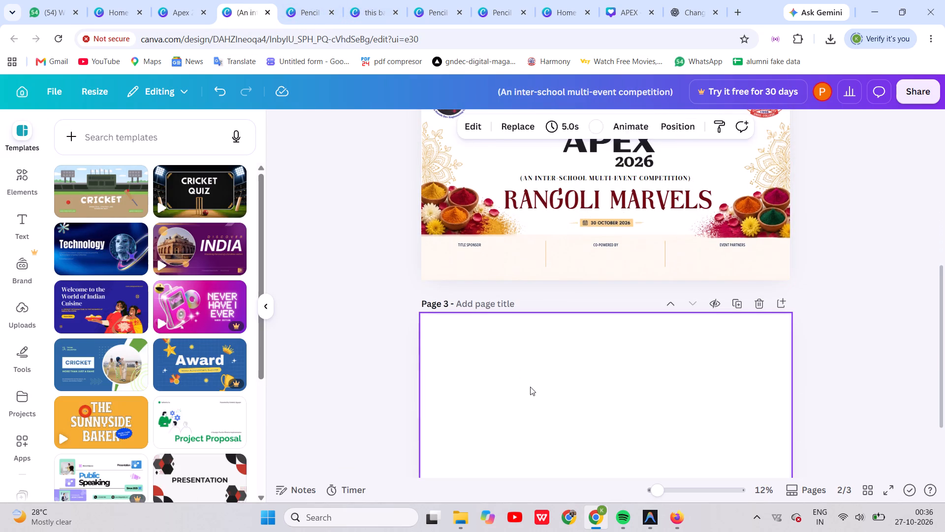
key(ctrl+v)
scroll(530, 387, down, 1)
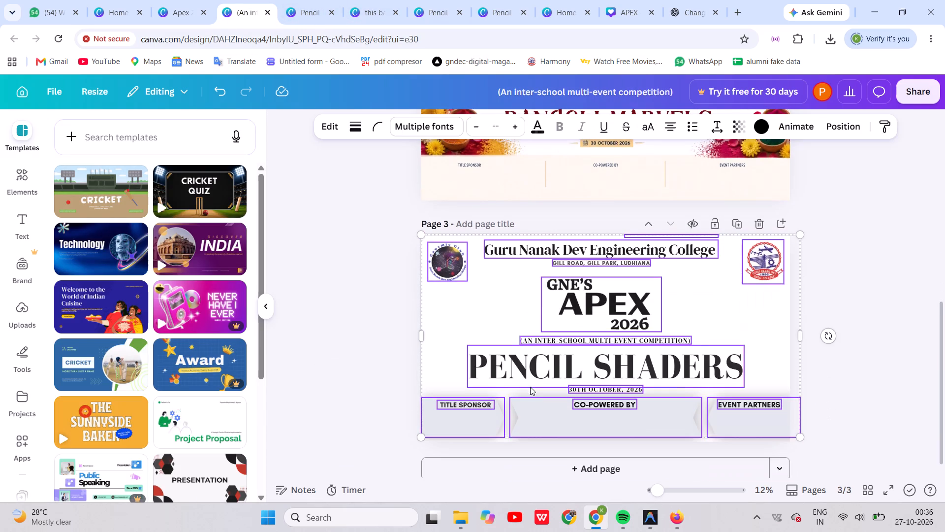
scroll(530, 387, down, 1)
drag(530, 387, 823, 285)
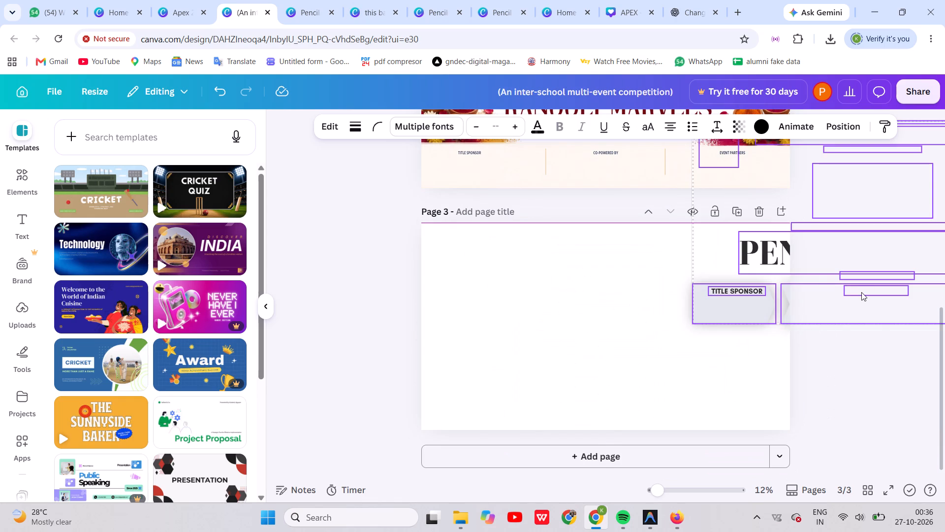
key(ctrl+z)
click(837, 251)
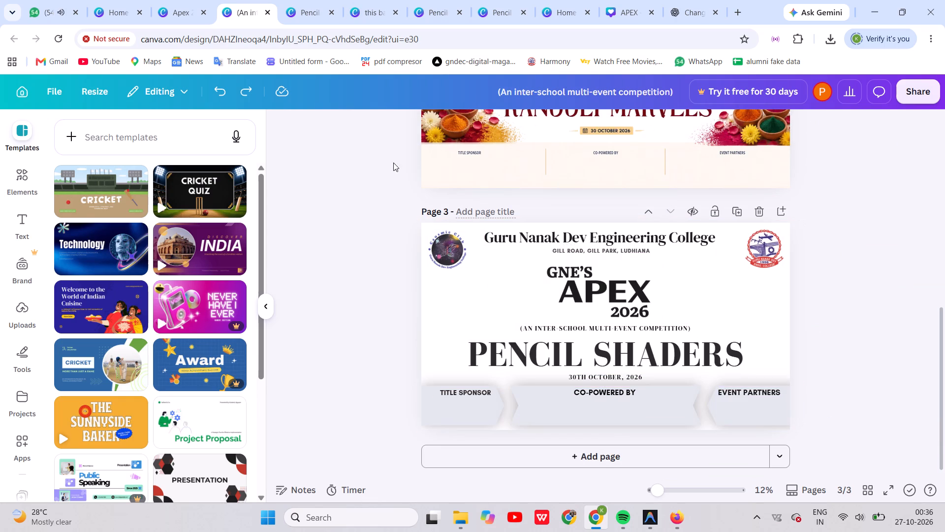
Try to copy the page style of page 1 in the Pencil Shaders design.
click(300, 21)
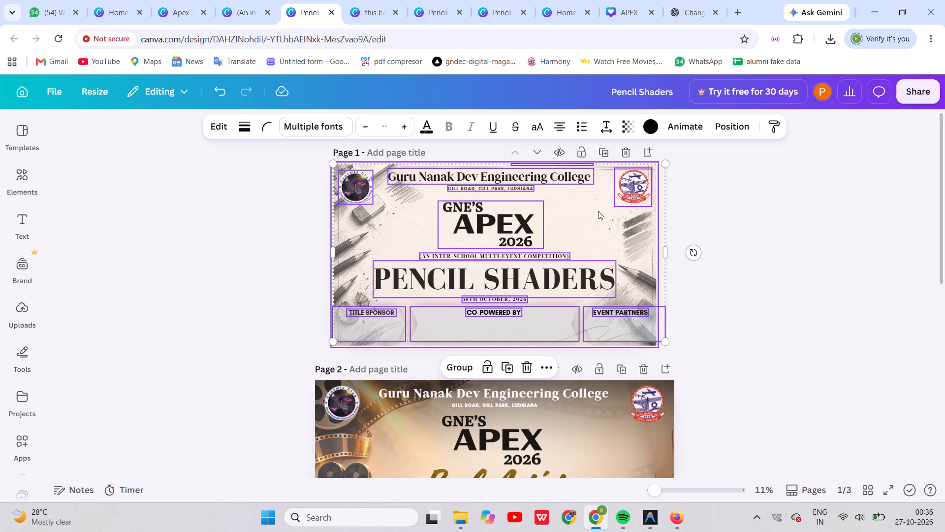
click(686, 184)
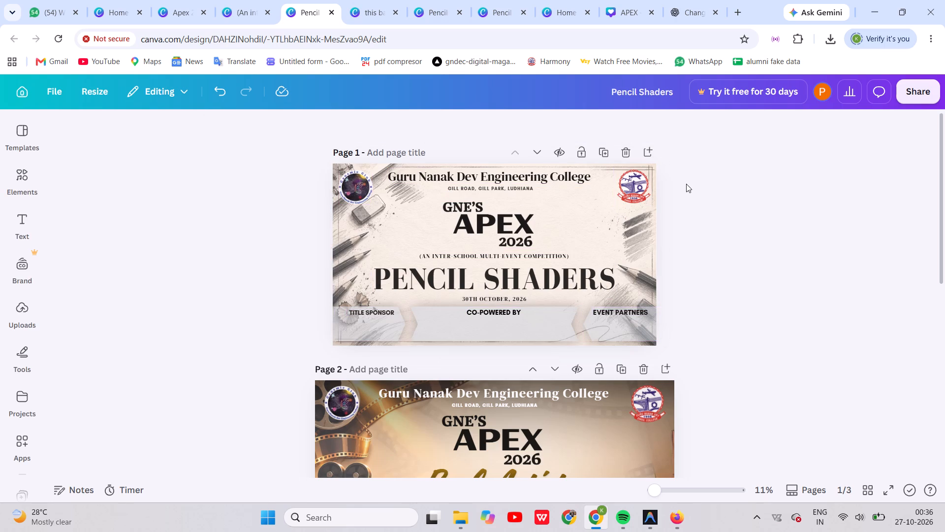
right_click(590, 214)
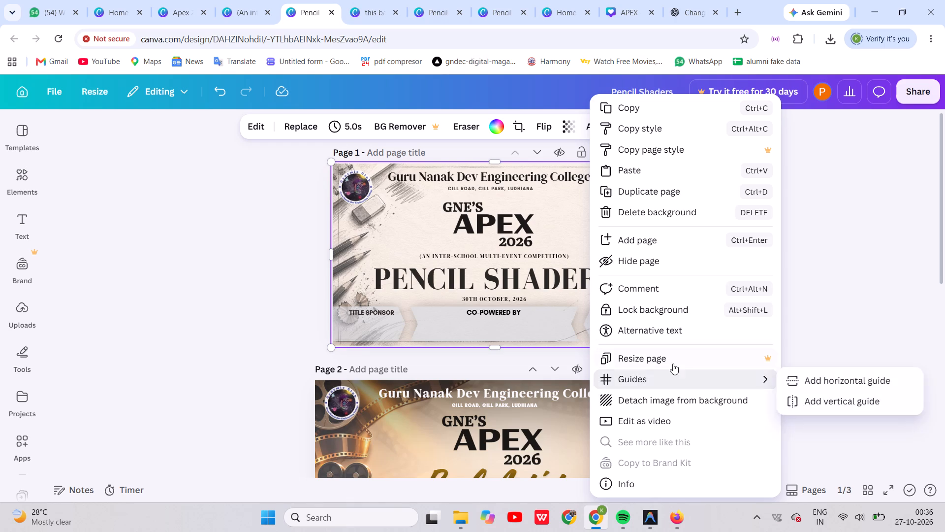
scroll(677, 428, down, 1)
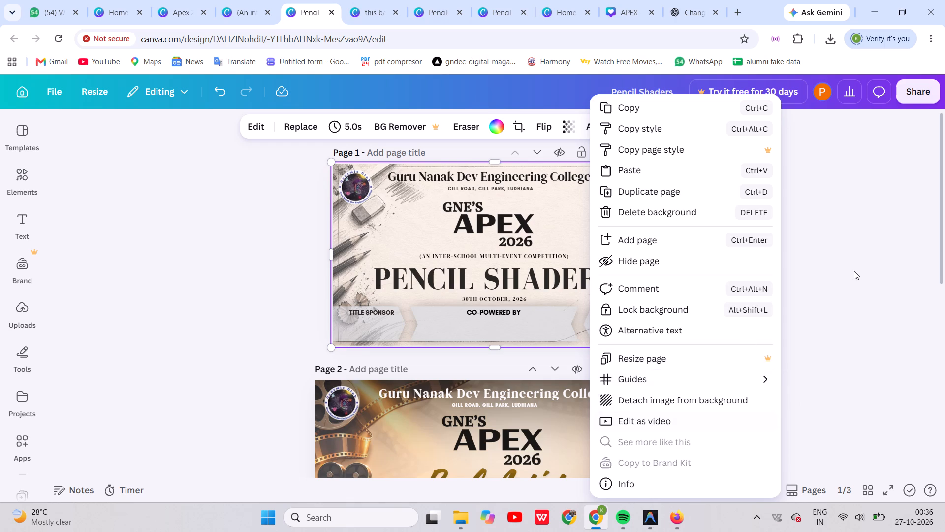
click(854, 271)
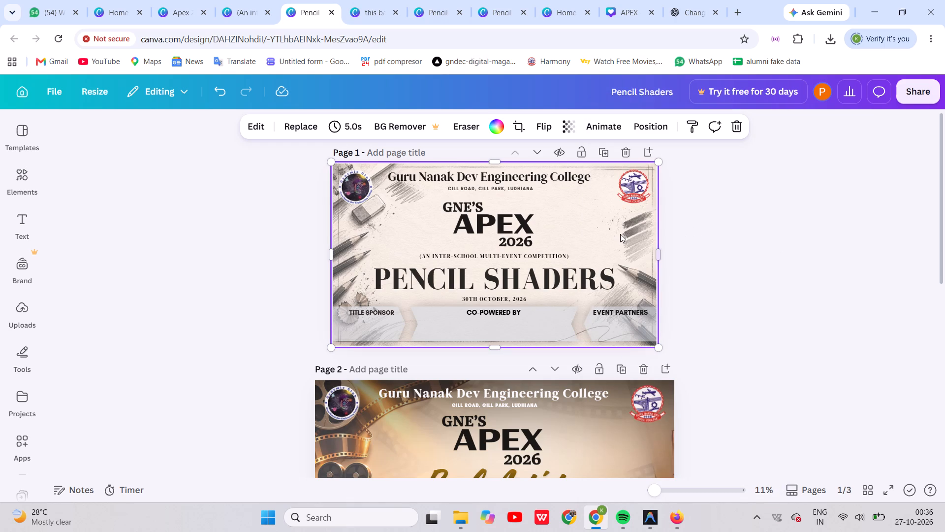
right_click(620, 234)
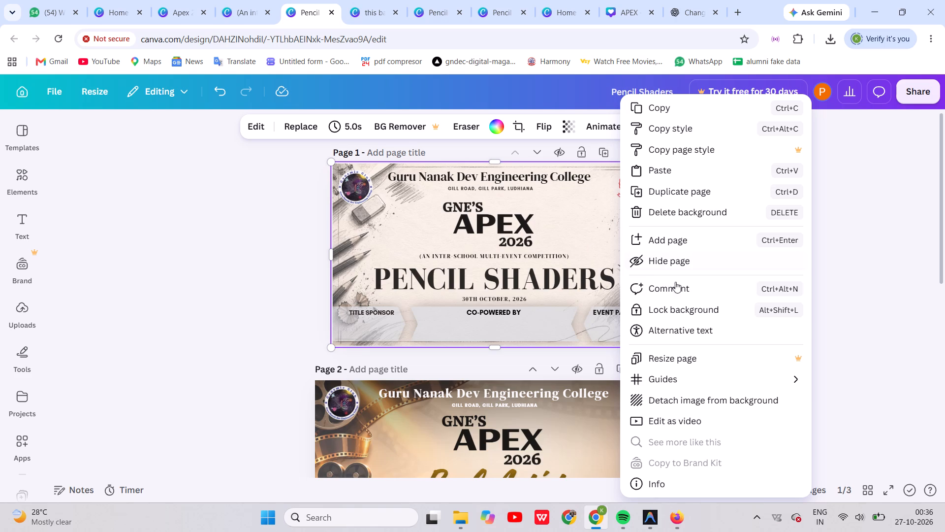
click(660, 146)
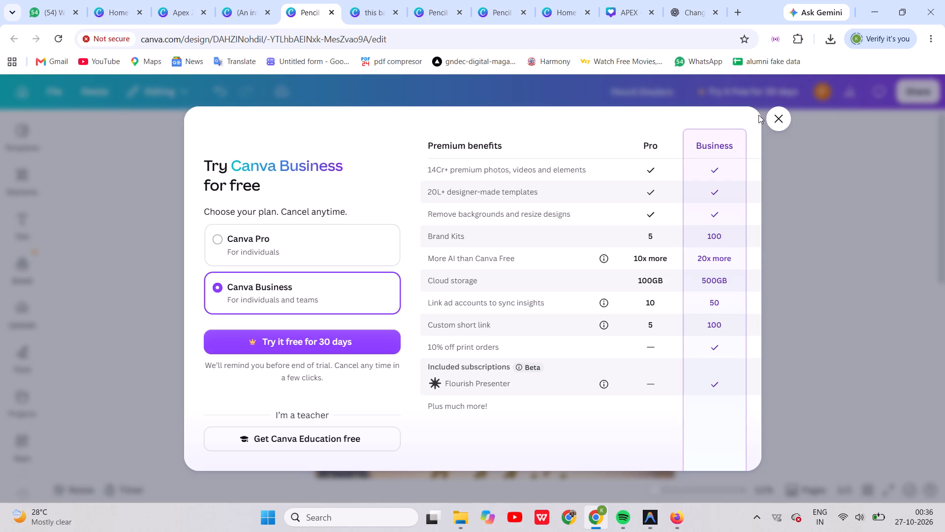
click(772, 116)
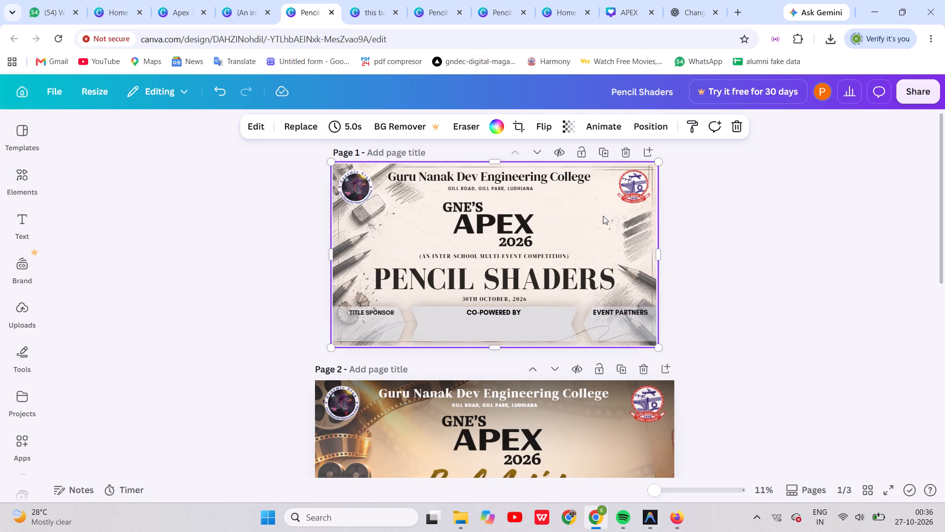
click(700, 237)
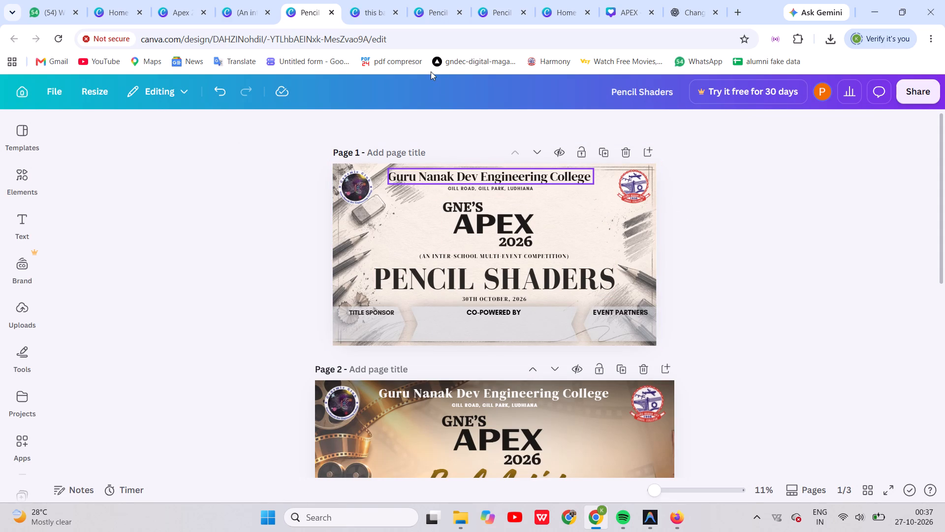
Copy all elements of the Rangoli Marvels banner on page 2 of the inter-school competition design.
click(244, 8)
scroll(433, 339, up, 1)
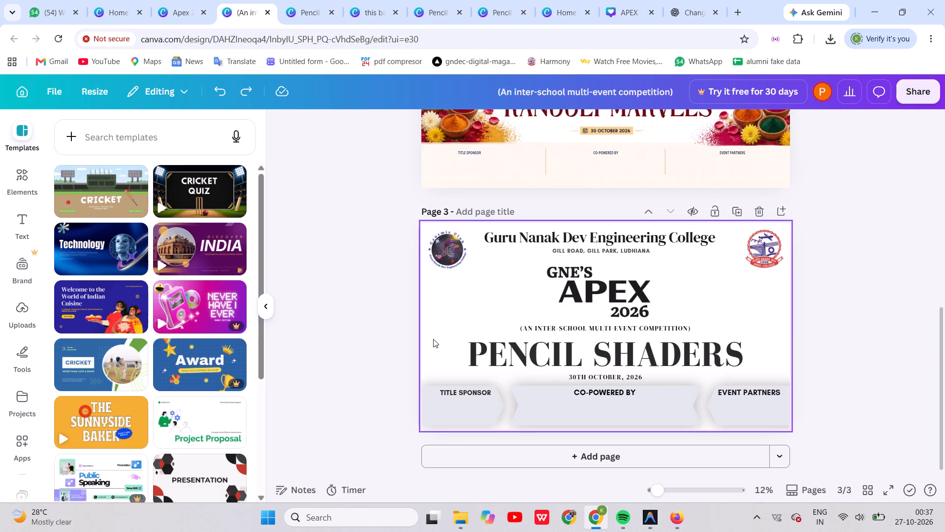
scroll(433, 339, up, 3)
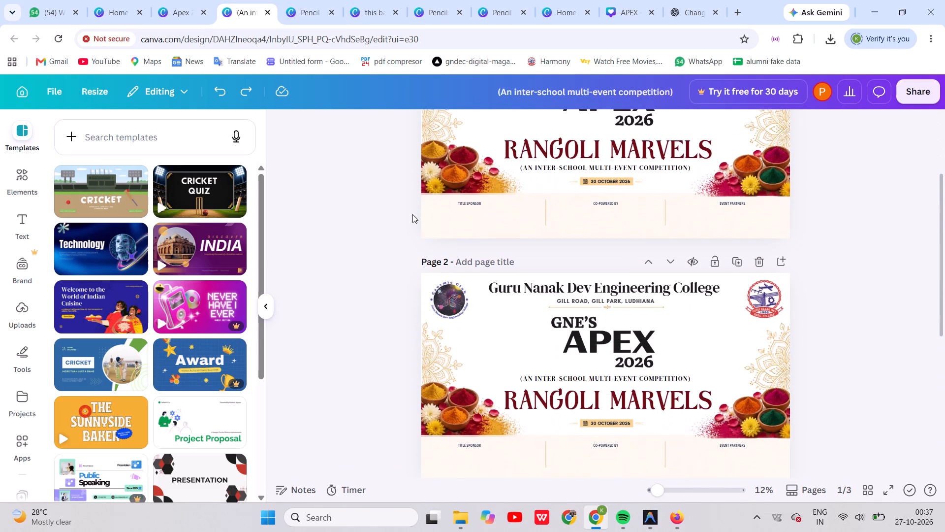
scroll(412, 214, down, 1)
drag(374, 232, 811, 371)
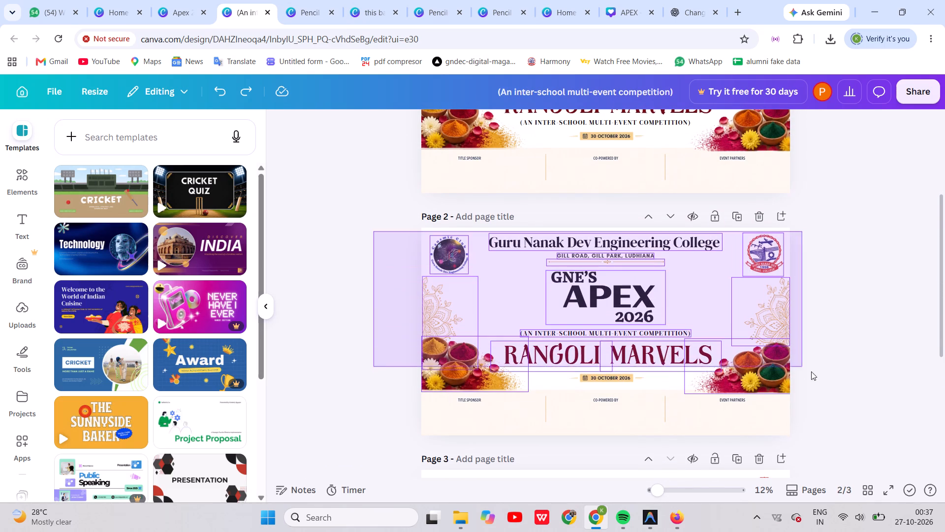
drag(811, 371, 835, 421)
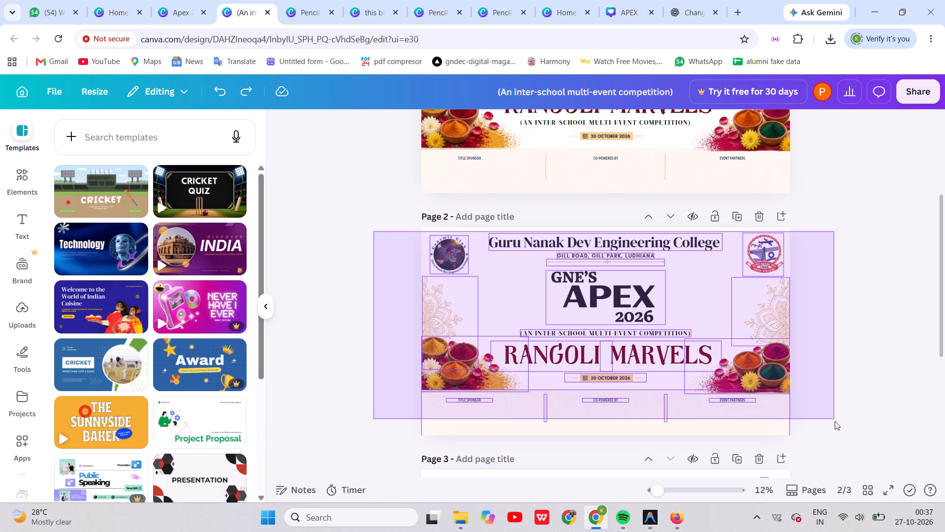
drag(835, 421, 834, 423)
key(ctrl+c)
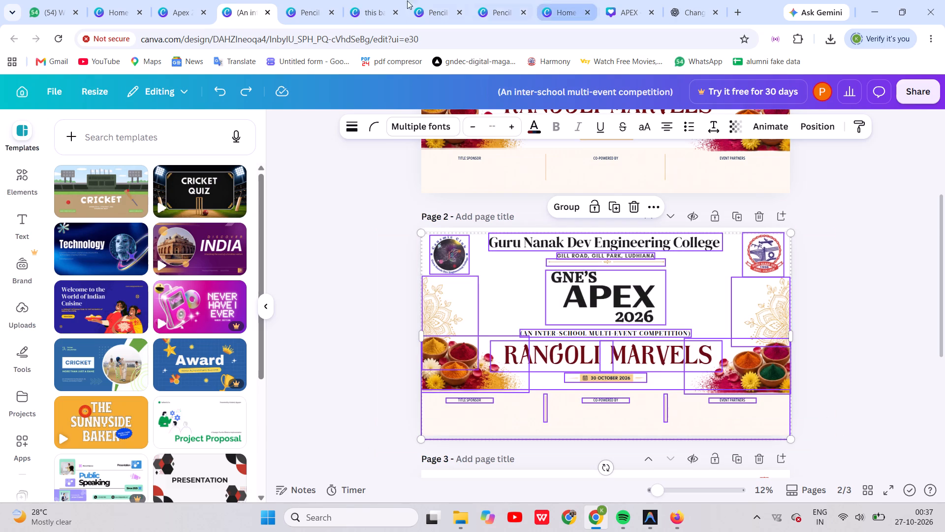
Duplicate page 1 of Pencil Shaders and delete the logos, text and sponsor boxes from the copy, keeping only the pencil background.
click(300, 5)
scroll(477, 209, down, 2)
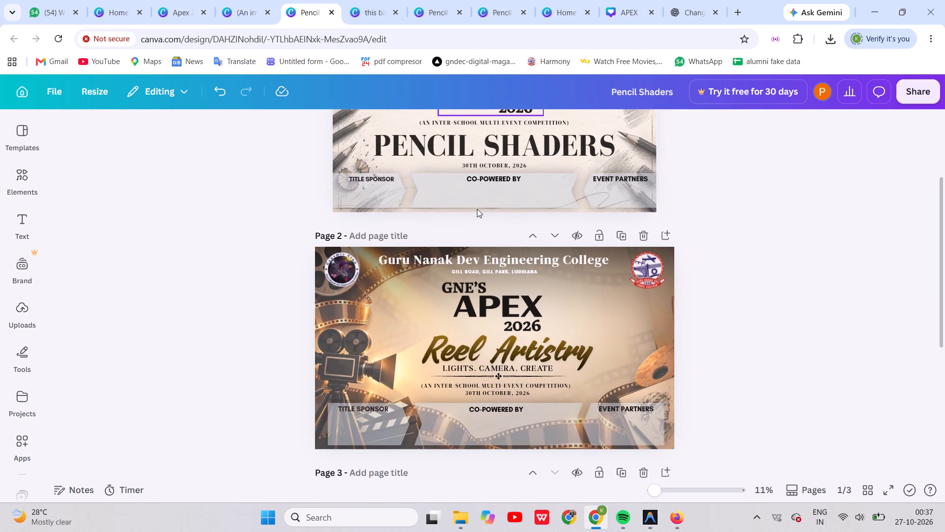
scroll(653, 189, up, 3)
click(598, 153)
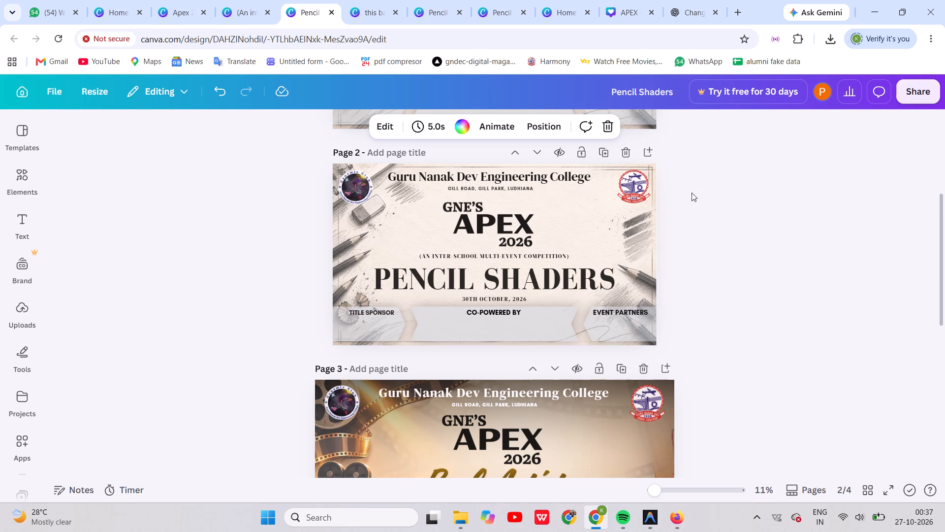
drag(678, 169, 275, 333)
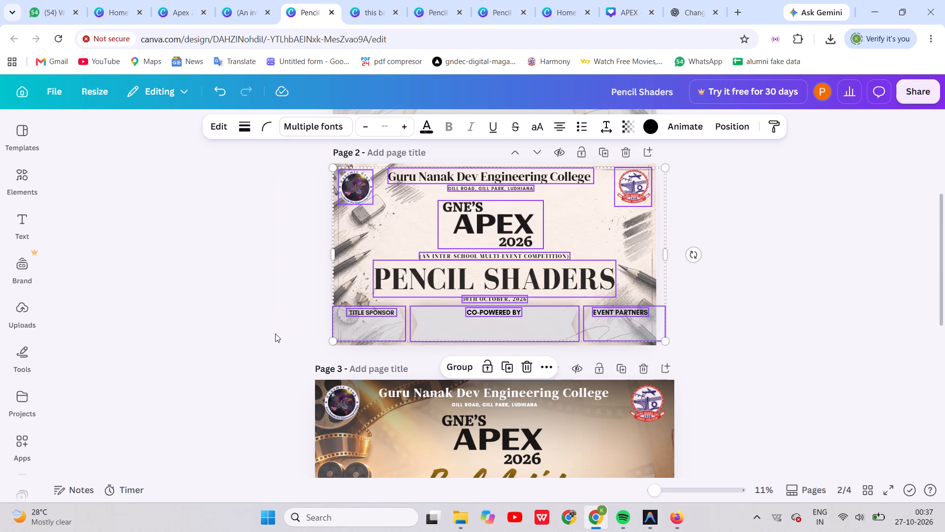
key(BackSpace)
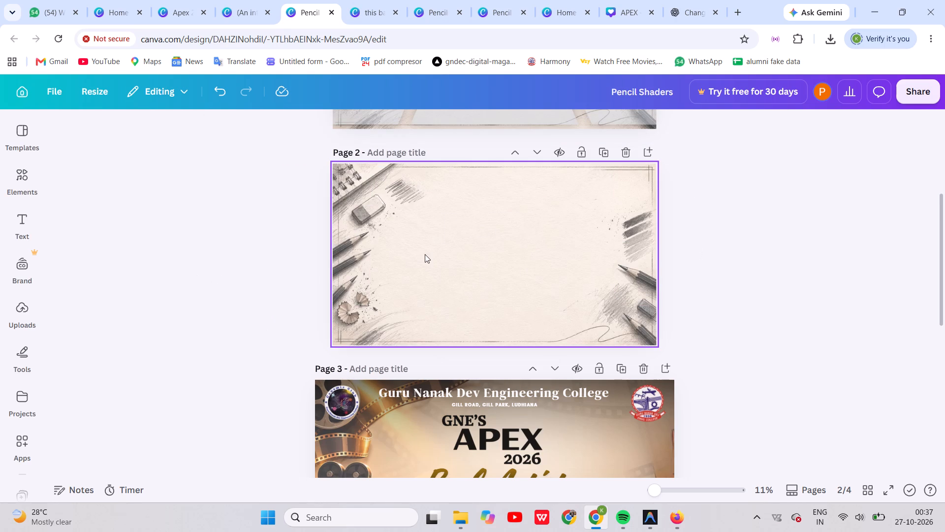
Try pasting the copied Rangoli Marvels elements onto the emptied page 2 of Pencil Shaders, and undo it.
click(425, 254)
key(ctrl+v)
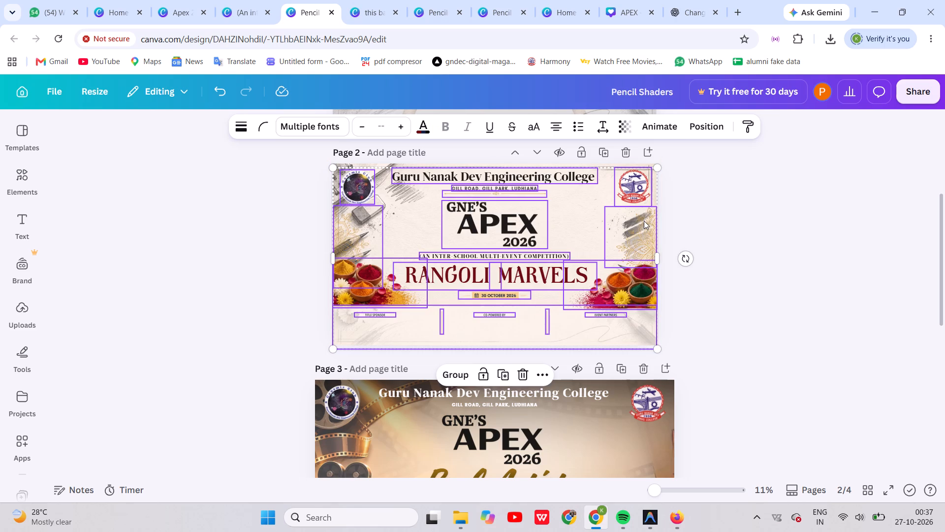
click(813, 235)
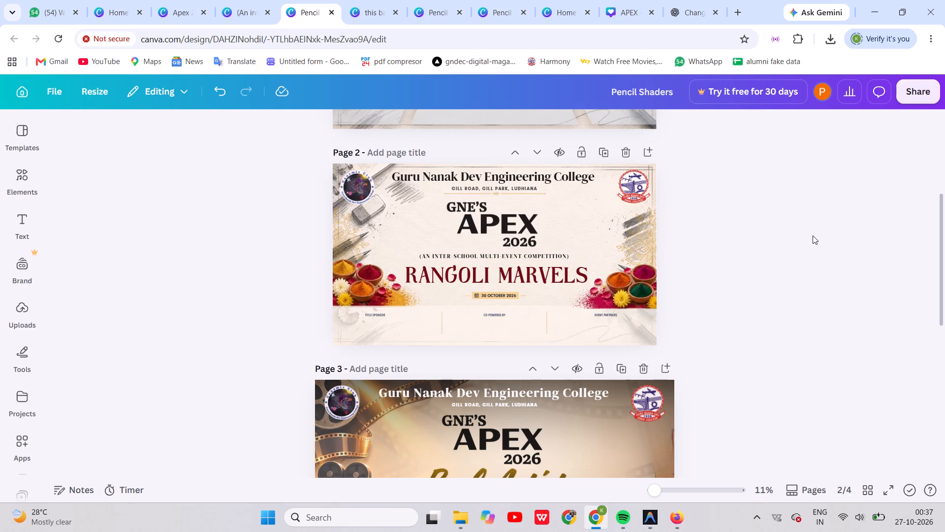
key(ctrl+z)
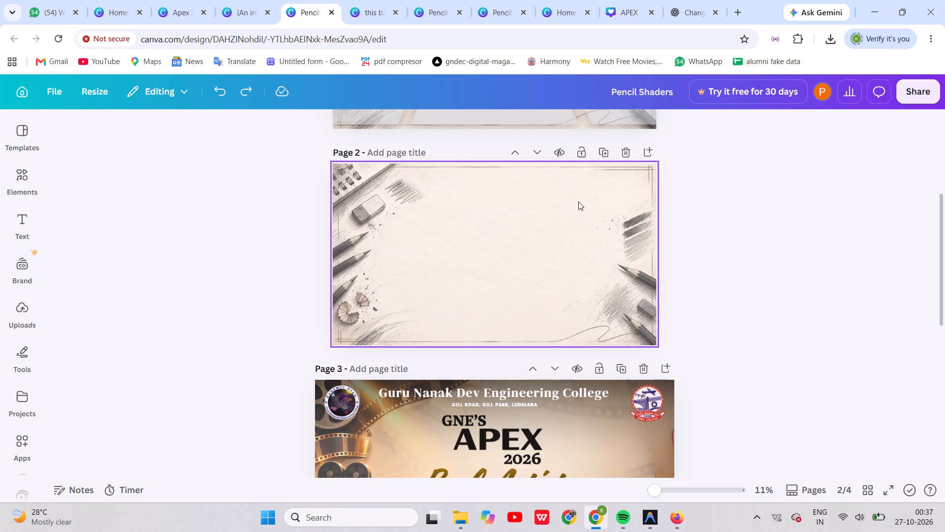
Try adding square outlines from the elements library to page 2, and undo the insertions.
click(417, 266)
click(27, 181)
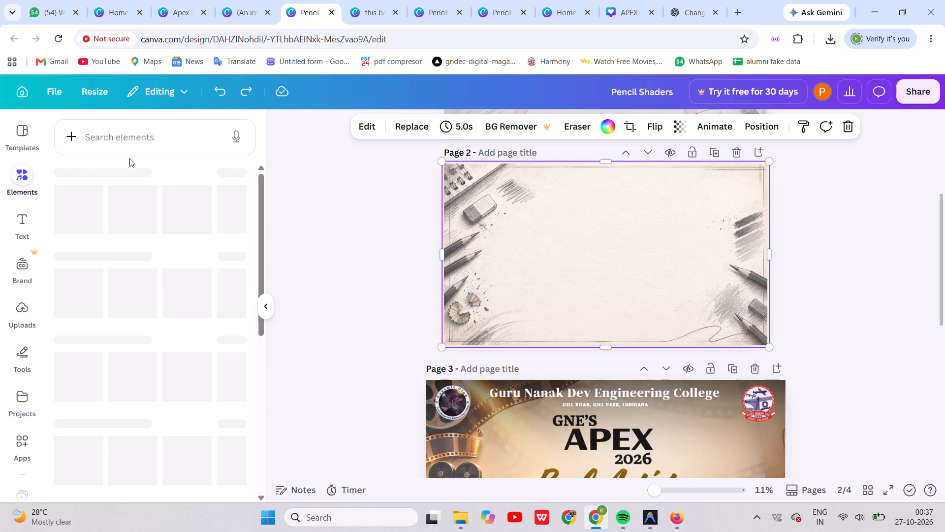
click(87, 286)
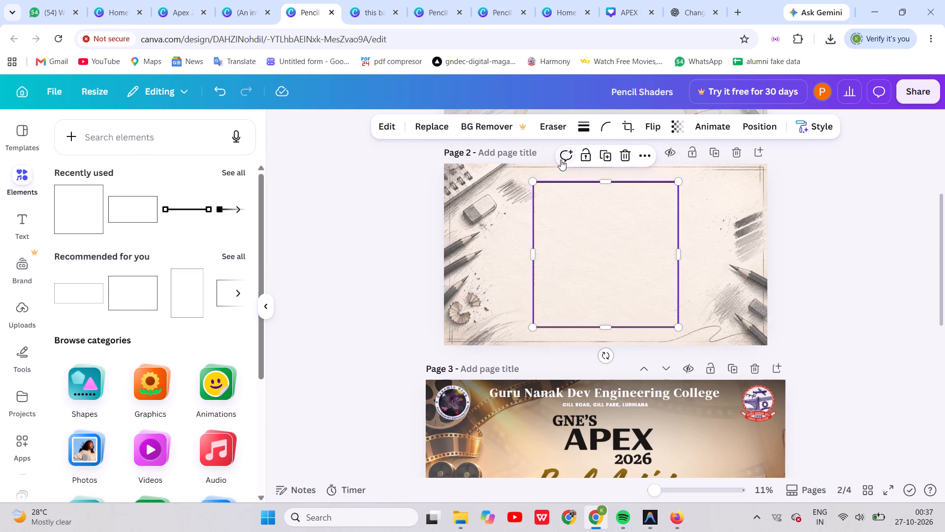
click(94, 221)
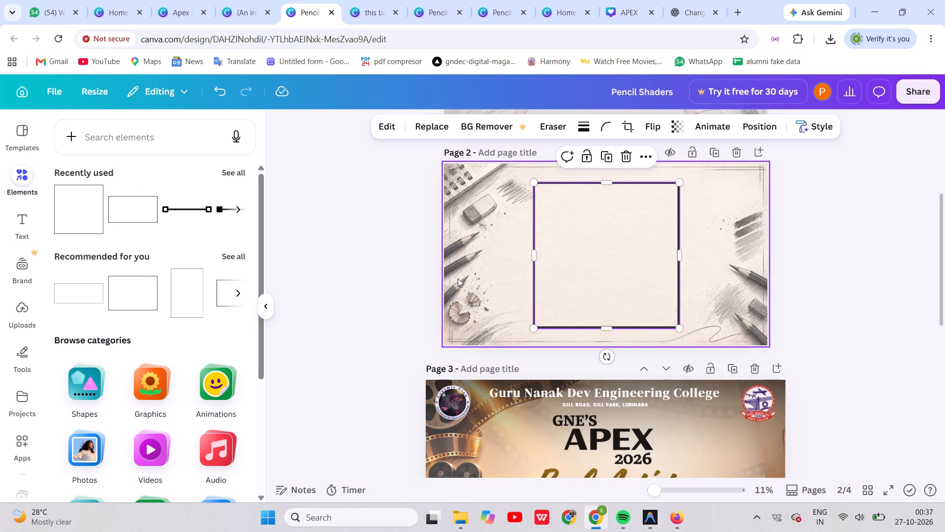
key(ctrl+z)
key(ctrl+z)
Cover all of page 2 with a white rectangle stretched past both side edges, and lock it in place.
key(r)
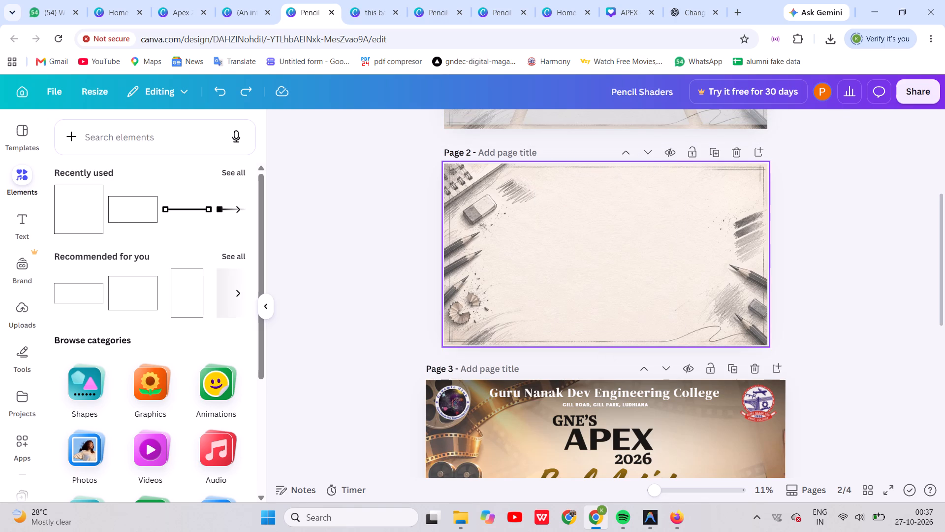
click(329, 123)
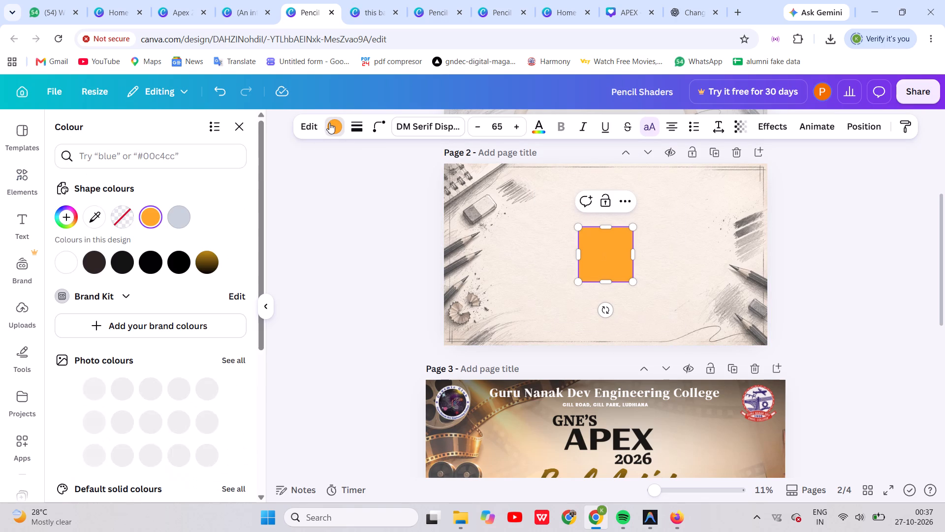
click(61, 265)
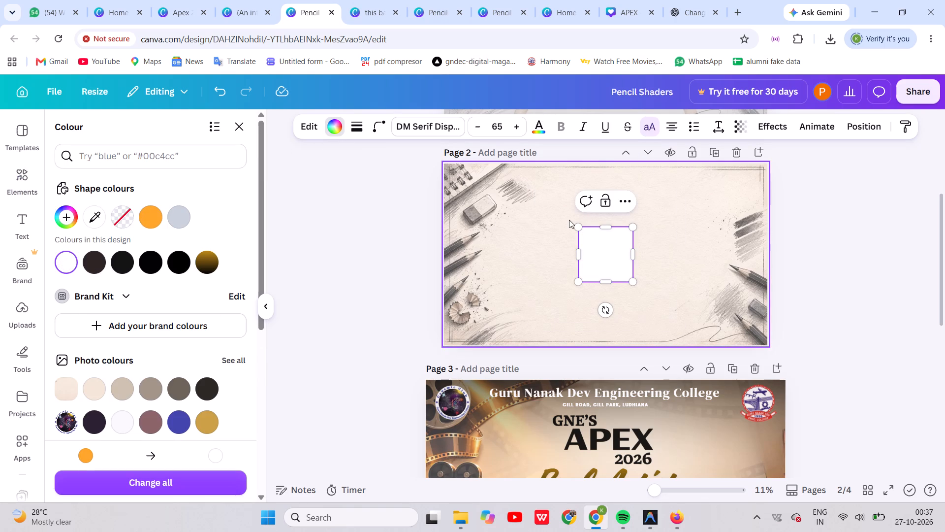
drag(579, 231, 322, 174)
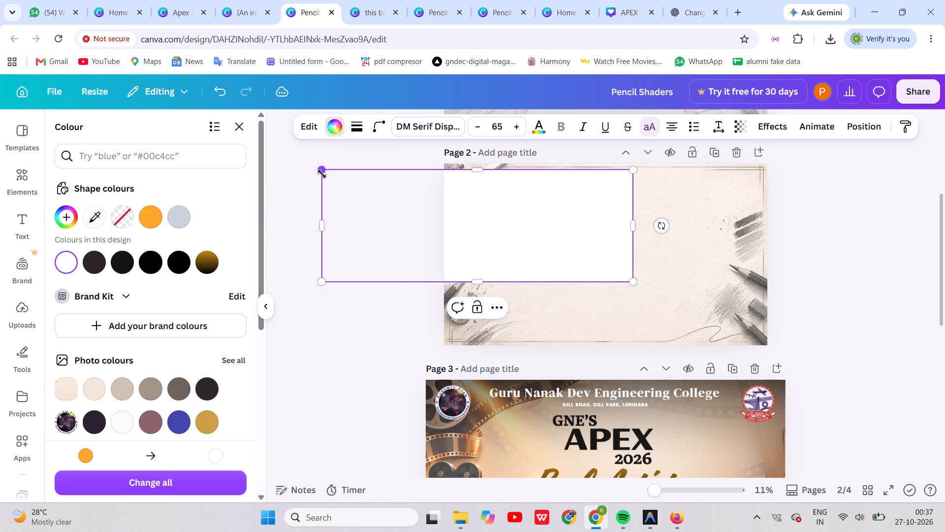
drag(631, 284, 879, 349)
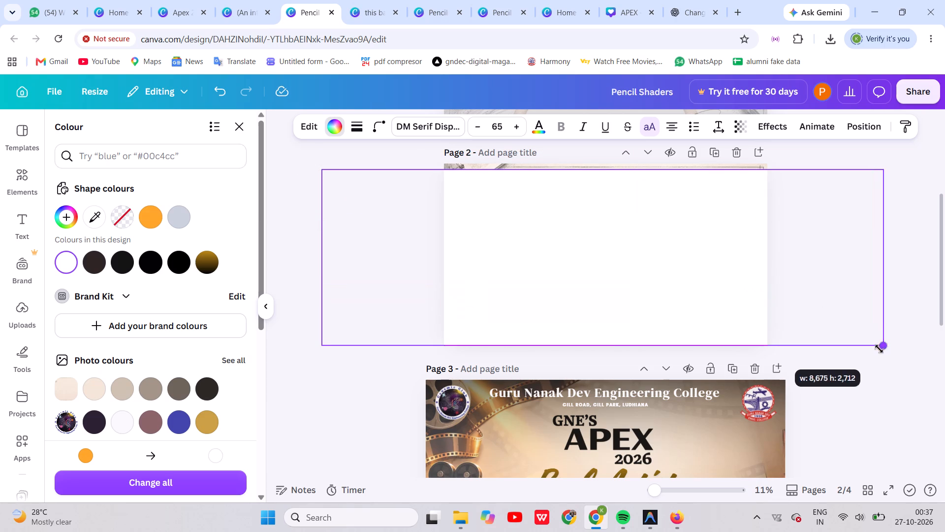
drag(879, 349, 879, 349)
drag(601, 167, 601, 154)
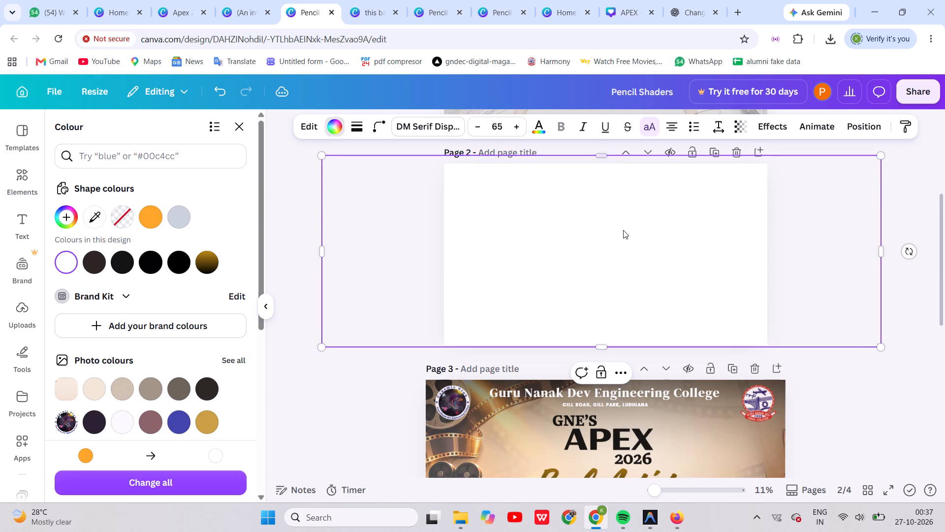
click(601, 371)
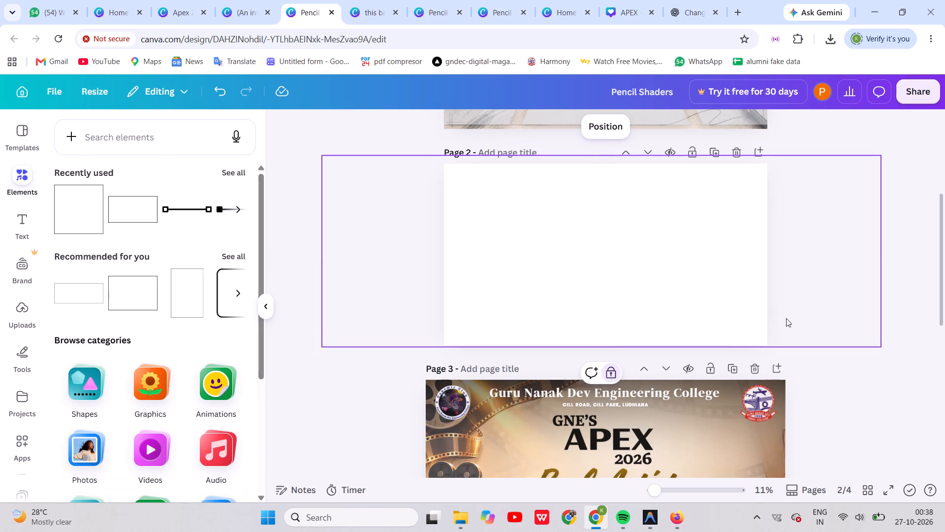
click(823, 378)
Paste the copied Rangoli Marvels banner elements over the white rectangle on page 2 and check the layout.
click(647, 302)
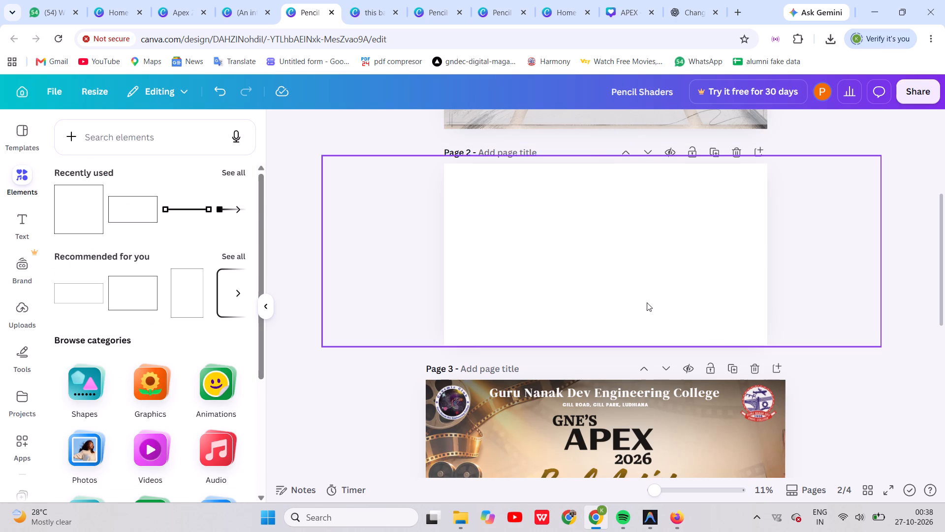
key(ctrl+v)
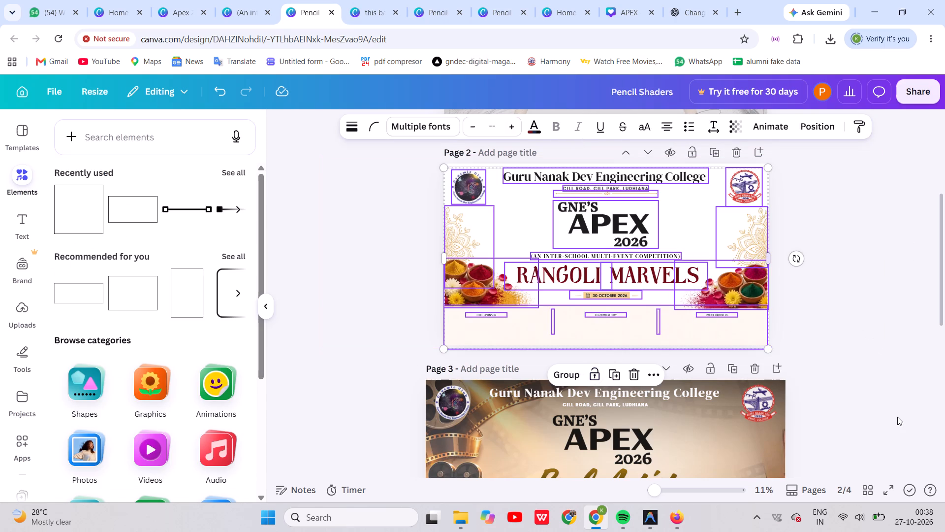
click(897, 417)
scroll(897, 417, up, 1)
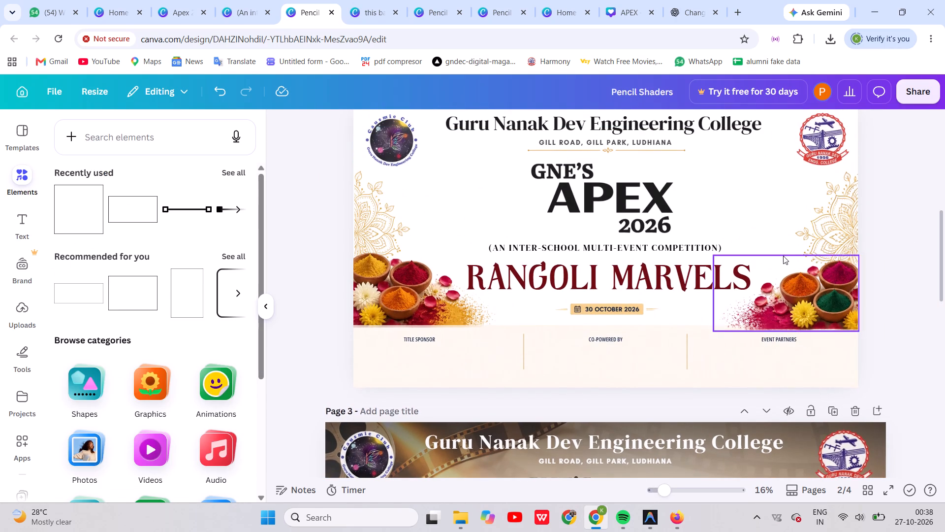
click(765, 231)
scroll(765, 231, up, 2)
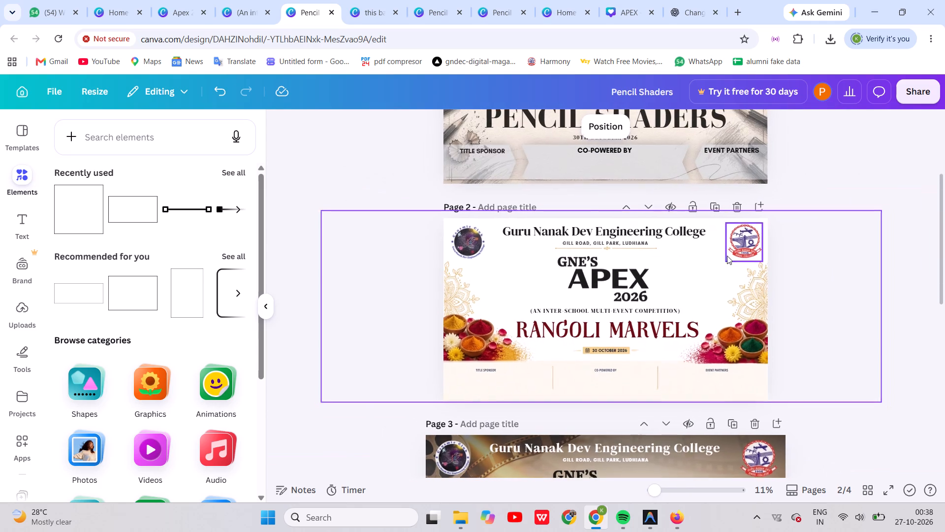
click(900, 166)
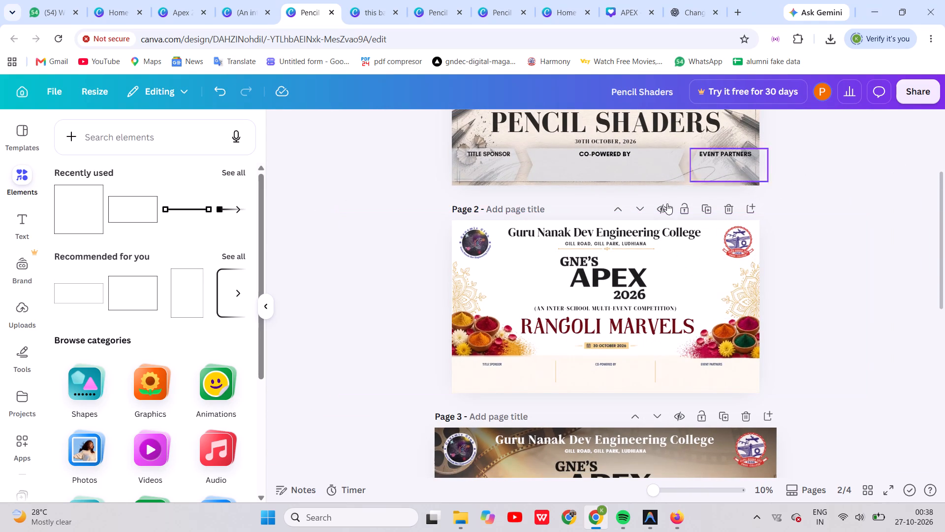
Unlock the white background rectangle on page 2 and change its fill colour to #FFFBFB.
click(682, 274)
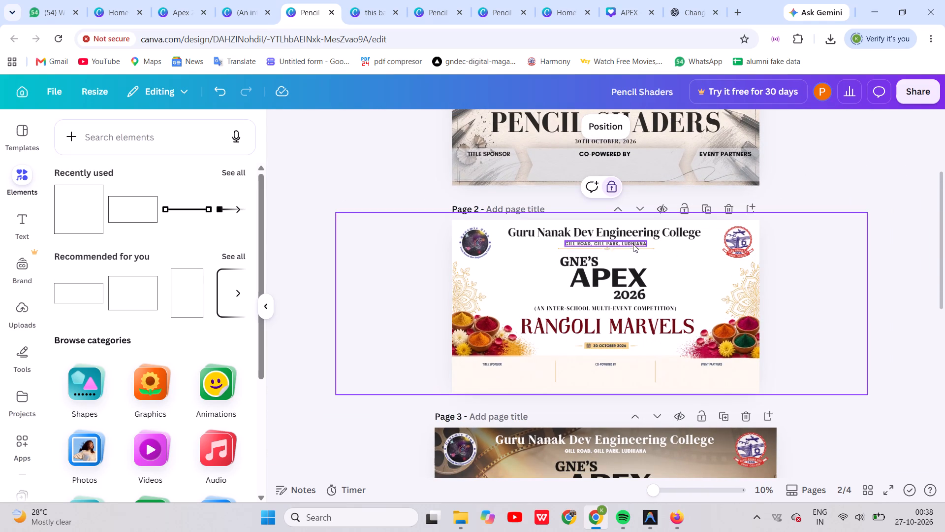
click(606, 188)
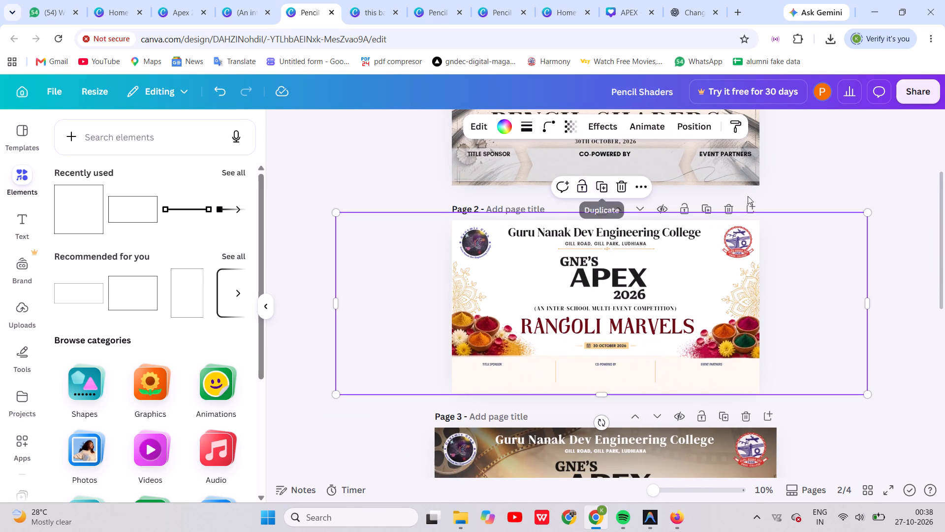
click(790, 190)
click(686, 284)
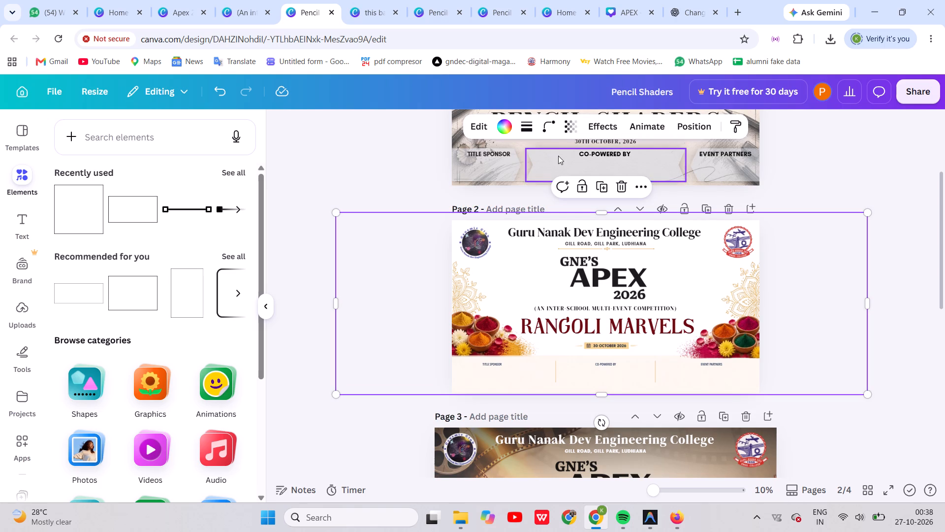
click(506, 131)
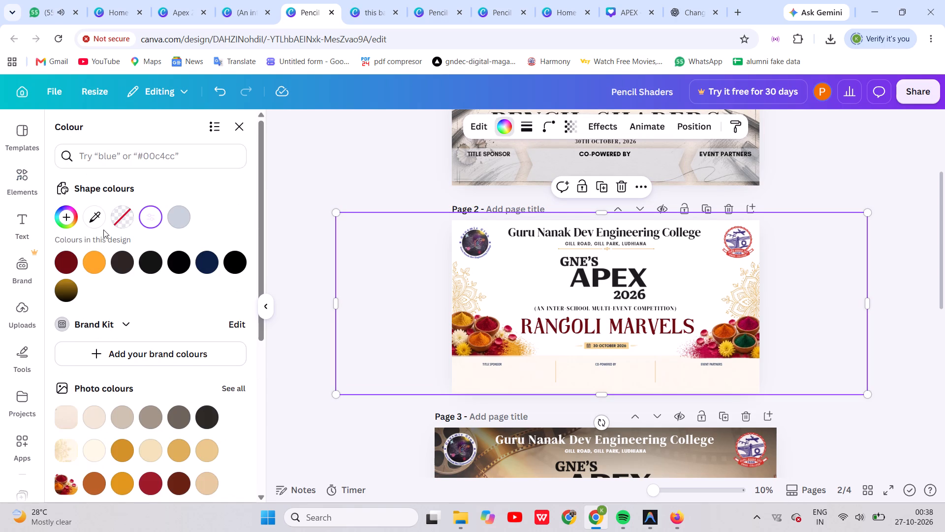
click(148, 217)
click(70, 272)
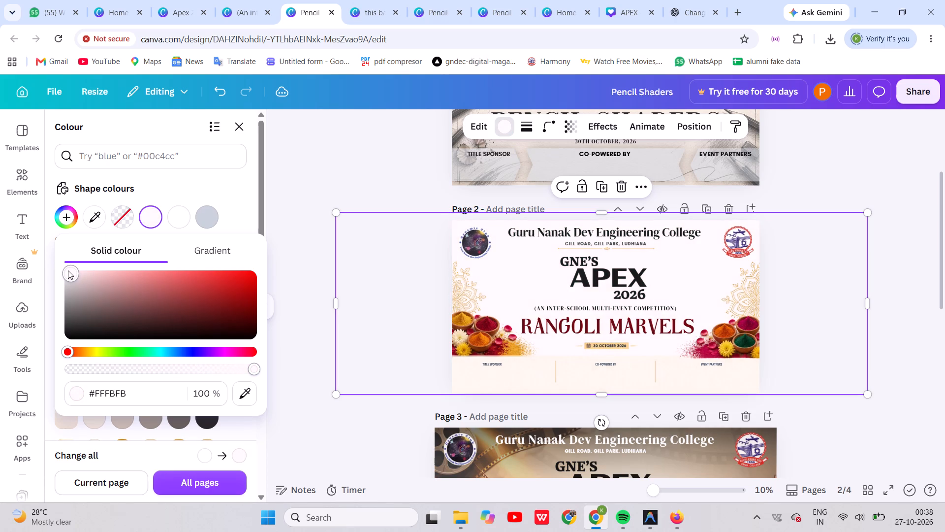
click(310, 258)
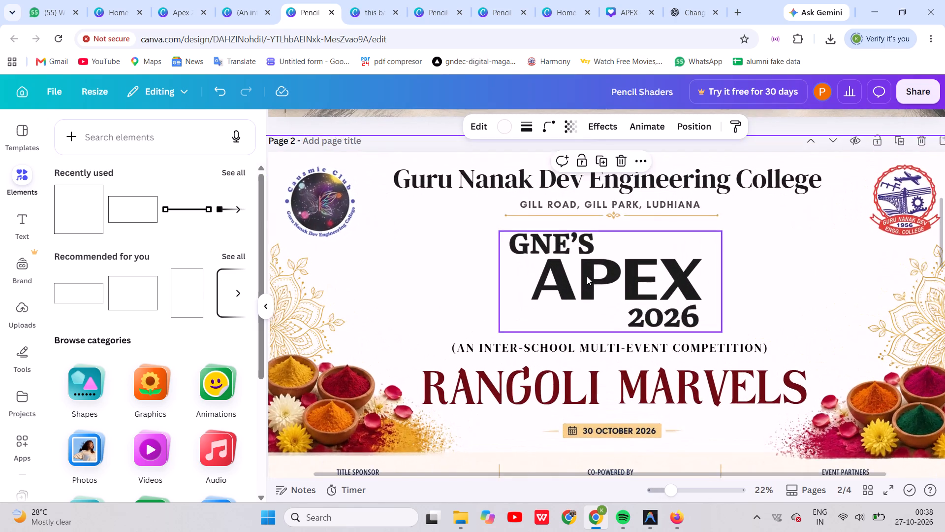
click(833, 186)
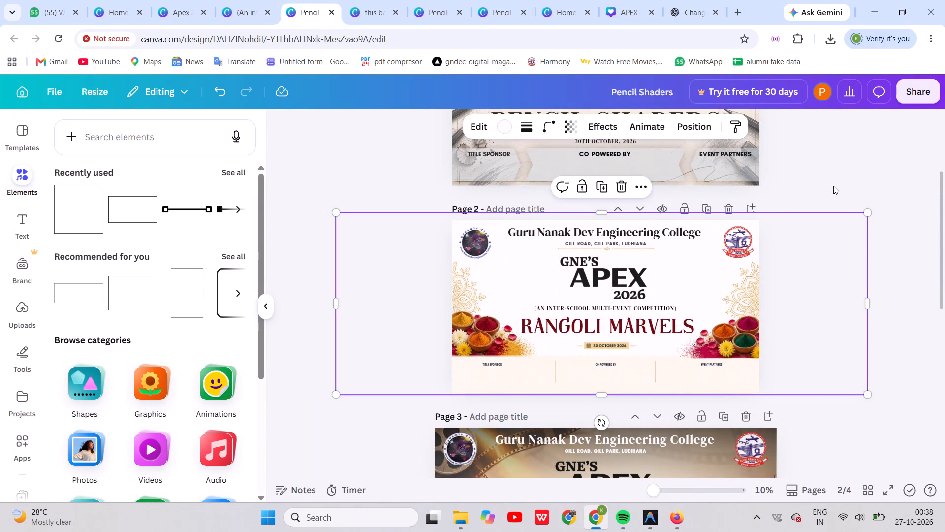
Duplicate page 2 with the Rangoli Marvels banner.
click(706, 211)
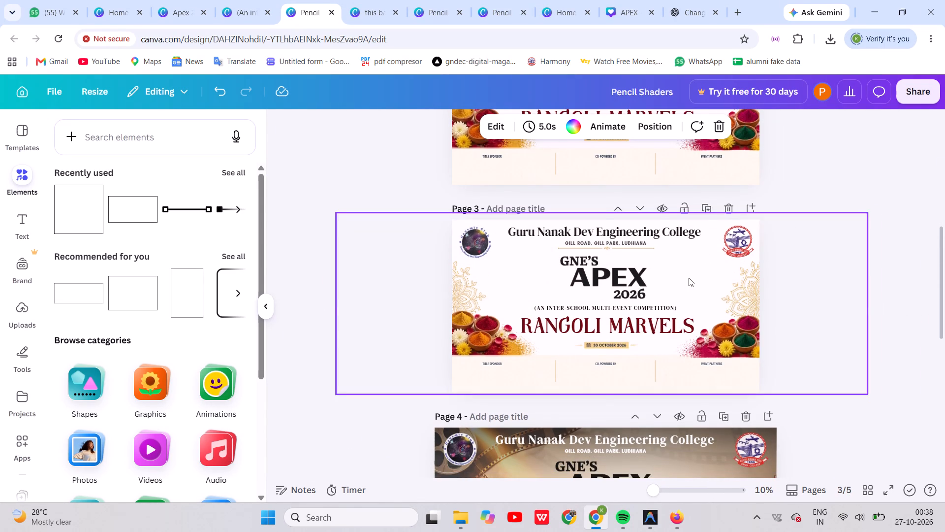
Open the fill colour of the background rectangle on the duplicated Rangoli Marvels page for editing.
click(689, 278)
click(502, 128)
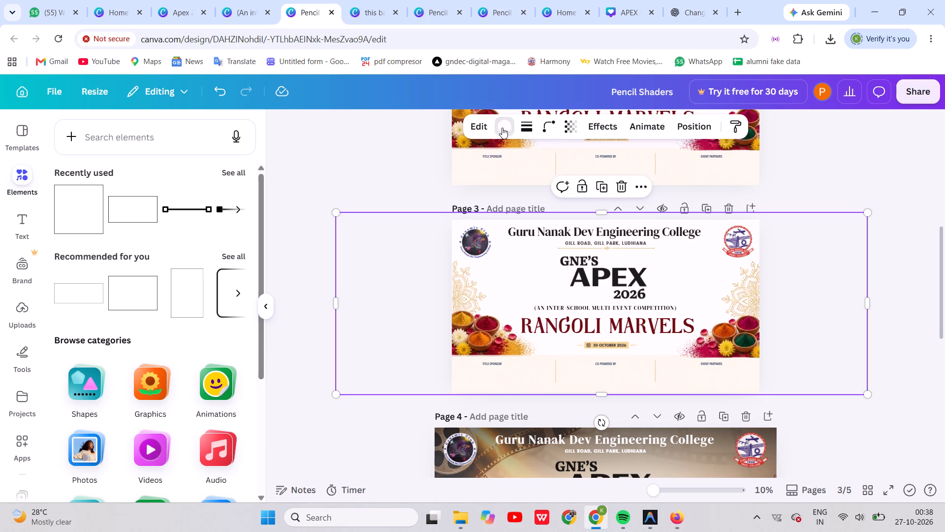
Set the fill colour of the background rectangle on the duplicated Rangoli Marvels page to white #ffffff.
click(129, 258)
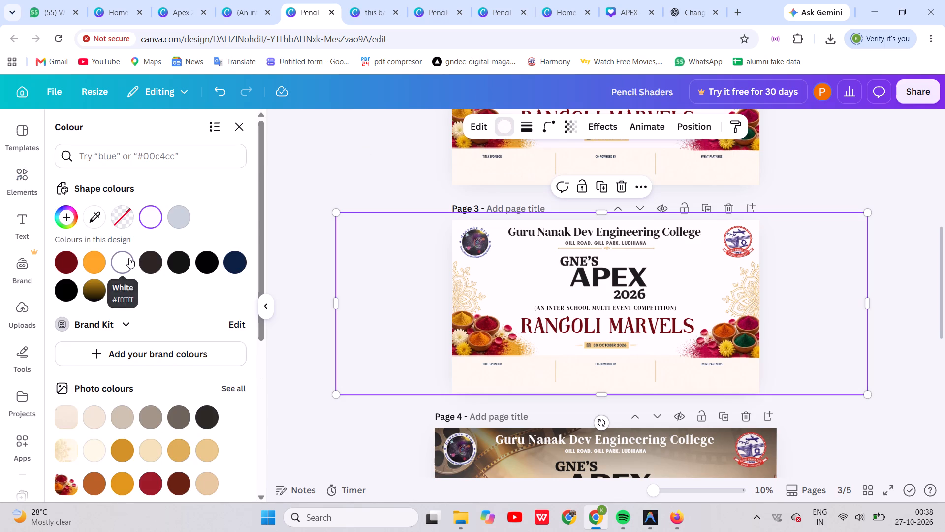
click(261, 242)
click(323, 240)
Download only page 2, the Rangoli Marvels banner, as a PNG.
scroll(323, 240, up, 2)
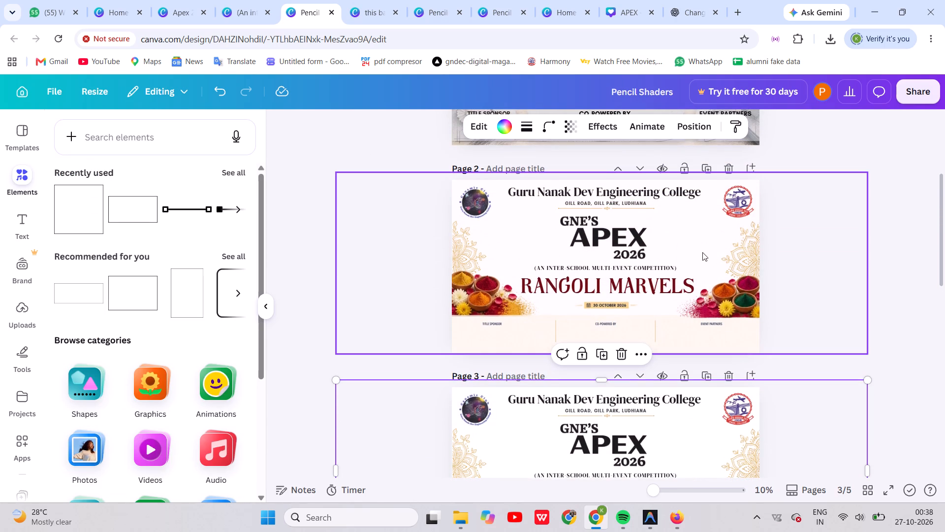
click(702, 252)
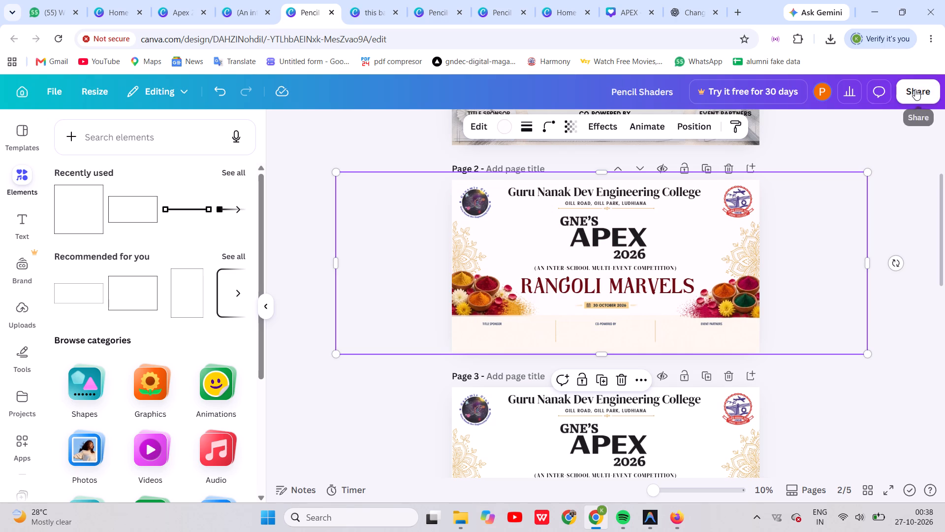
click(915, 89)
click(726, 370)
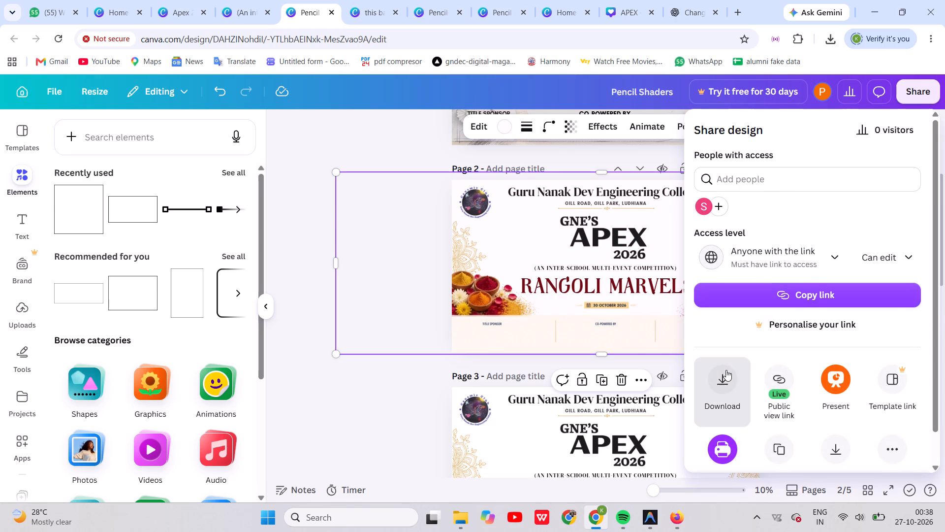
drag(816, 374, 825, 410)
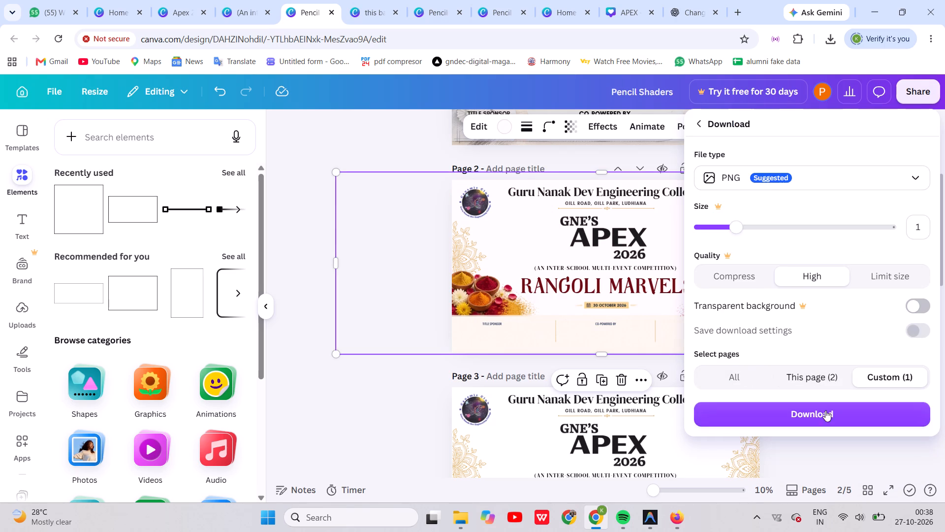
drag(825, 410, 811, 381)
click(811, 381)
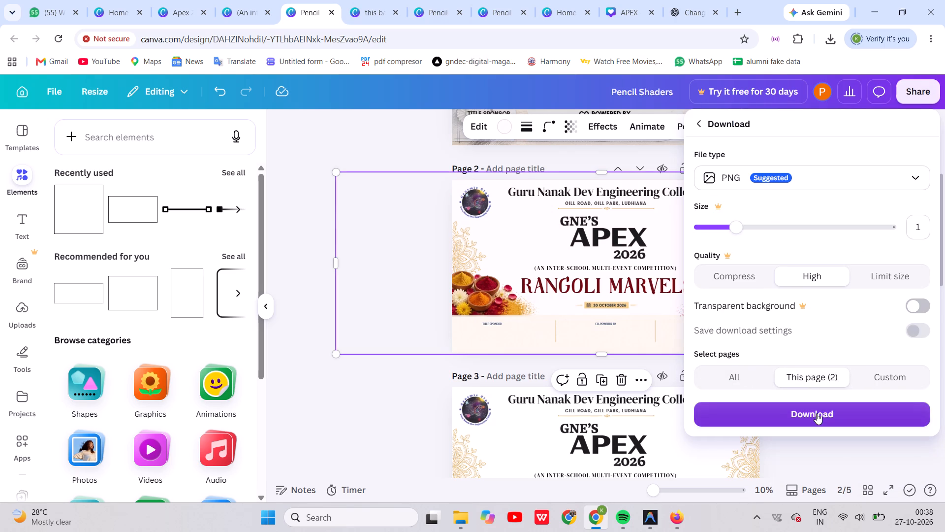
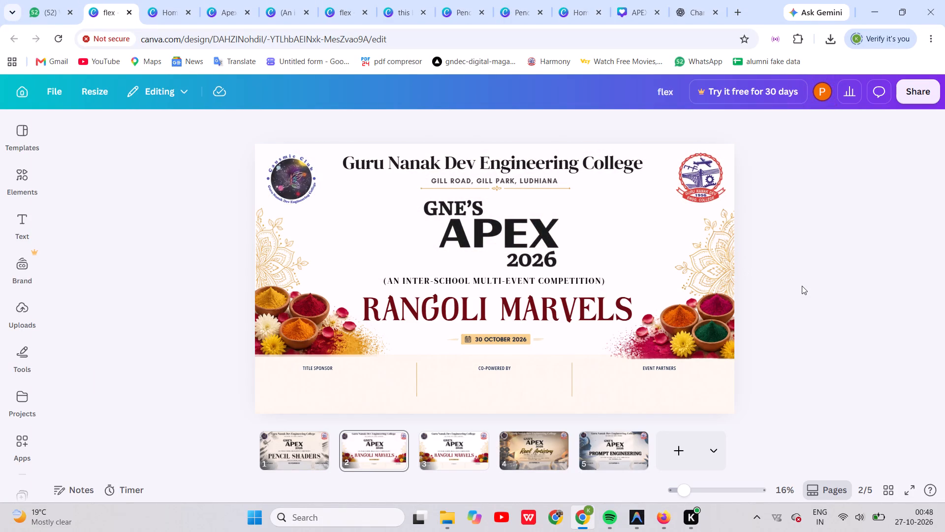
Compare the background colour of the two Rangoli Marvels banner versions on pages 2 and 3.
scroll(783, 295, left, 4)
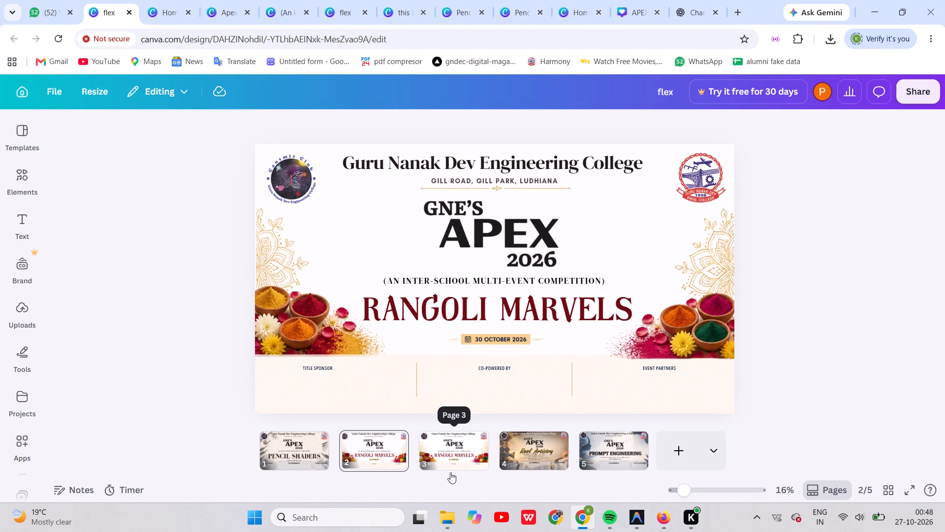
click(452, 466)
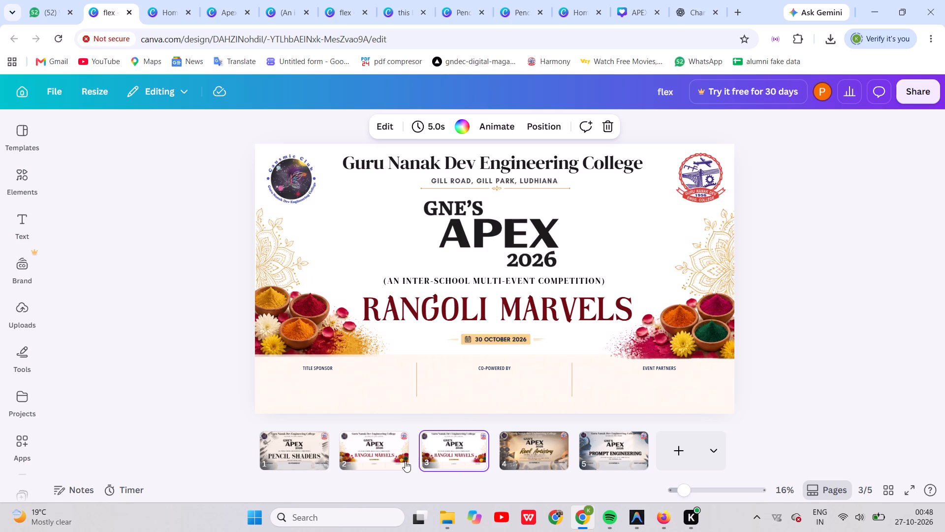
click(405, 461)
click(476, 448)
Compare the background colours of the two Rangoli Marvels banners by switching between pages 2 and 3.
click(551, 450)
click(469, 452)
click(378, 452)
click(442, 449)
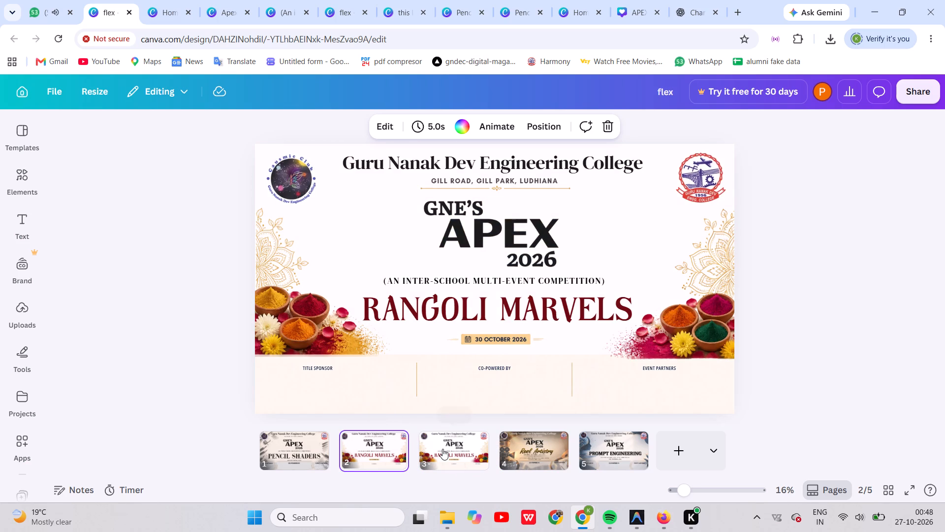
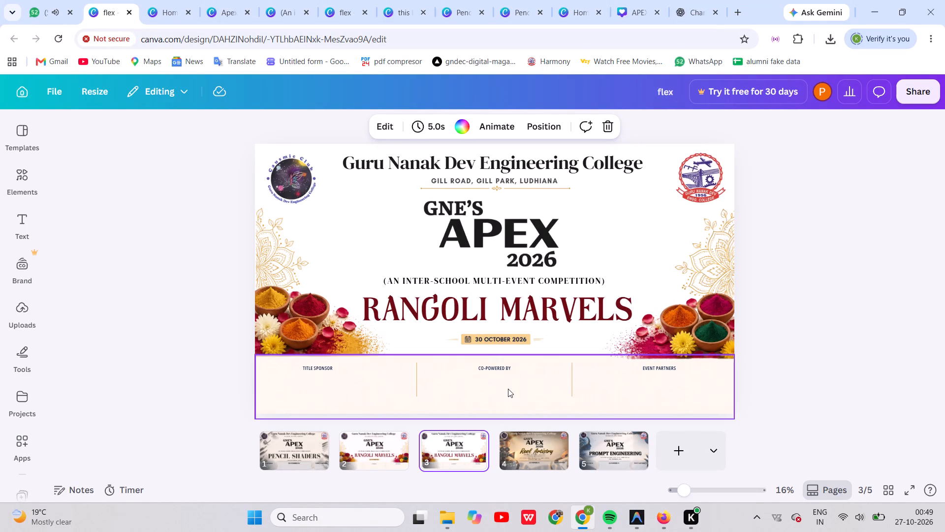
Compare the background colours of the Rangoli Marvels banners on pages 2 and 3 by alternating between them.
scroll(508, 389, right, 2)
click(403, 445)
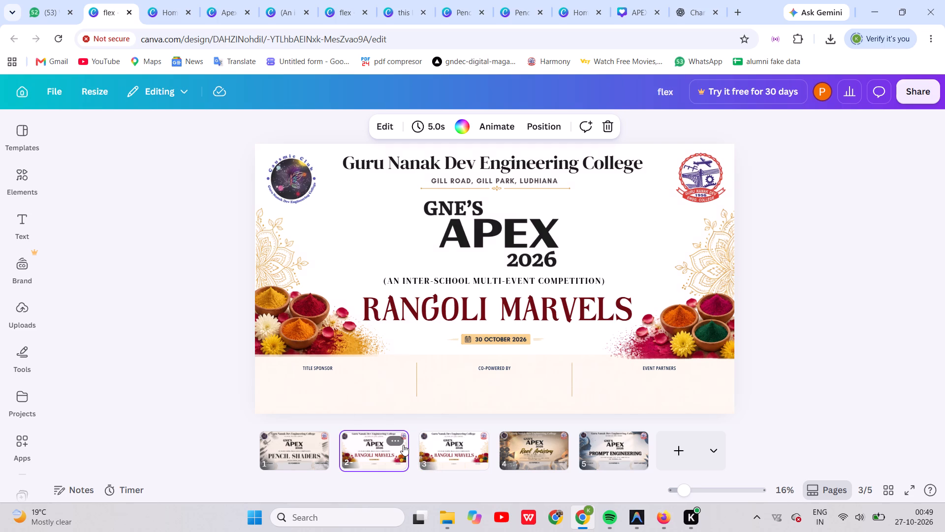
click(454, 451)
click(397, 456)
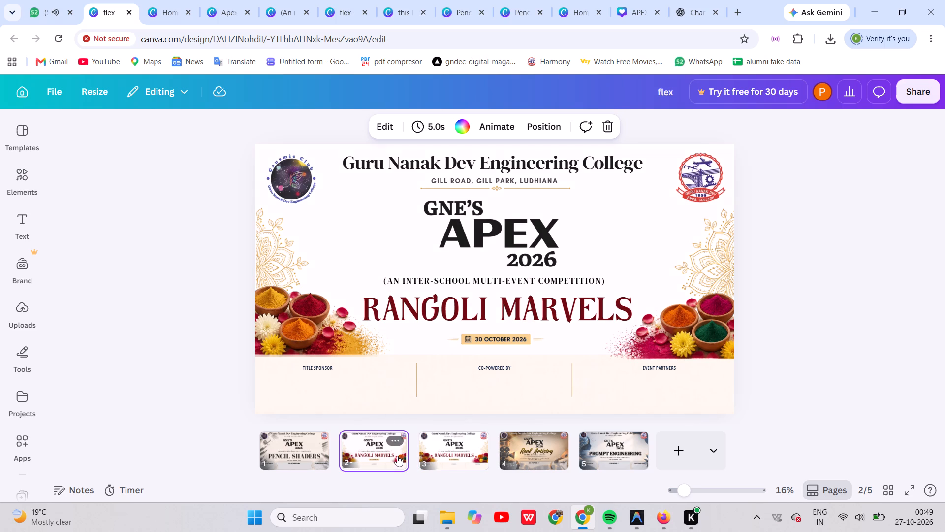
click(467, 451)
click(401, 454)
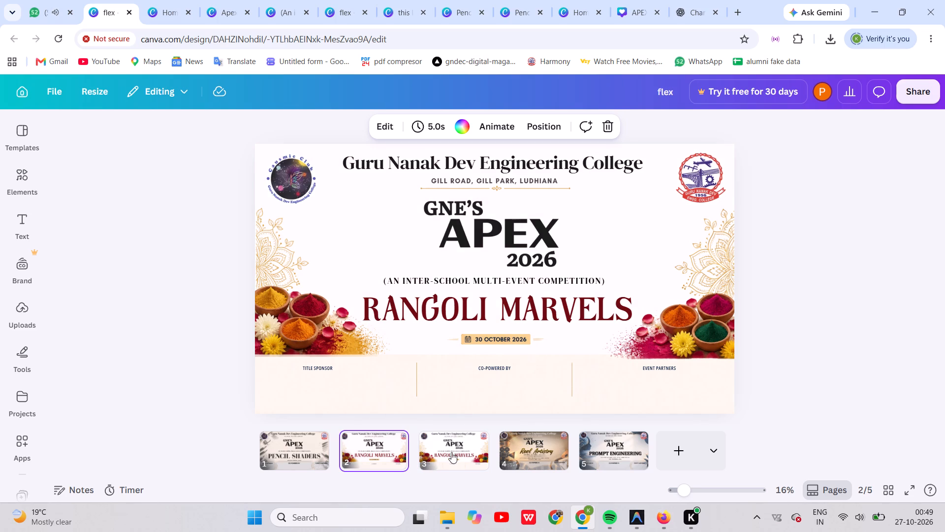
click(454, 452)
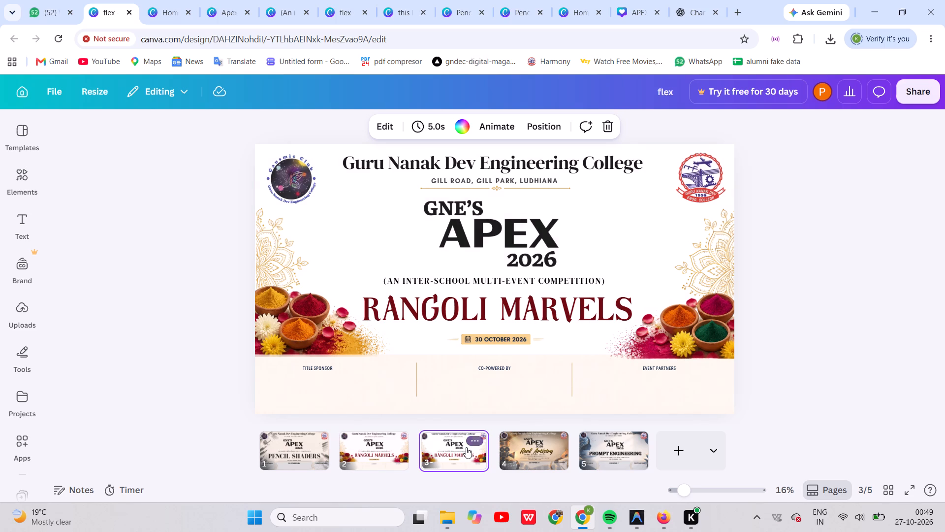
Reorder the pages so Reel Artistry is page 3, Prompt Engineering page 4 and the second Rangoli Marvels banner page 5.
click(476, 439)
scroll(504, 151, up, 1)
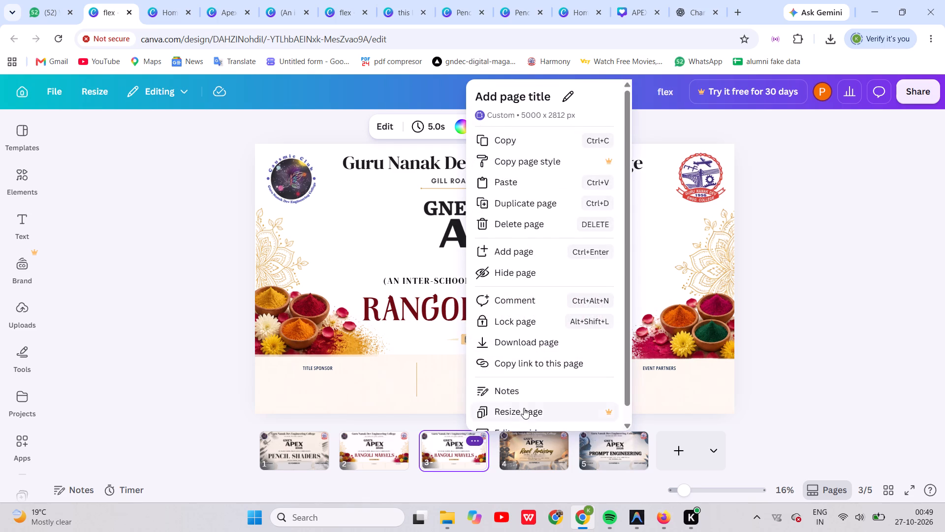
drag(459, 455, 669, 439)
scroll(615, 432, right, 1)
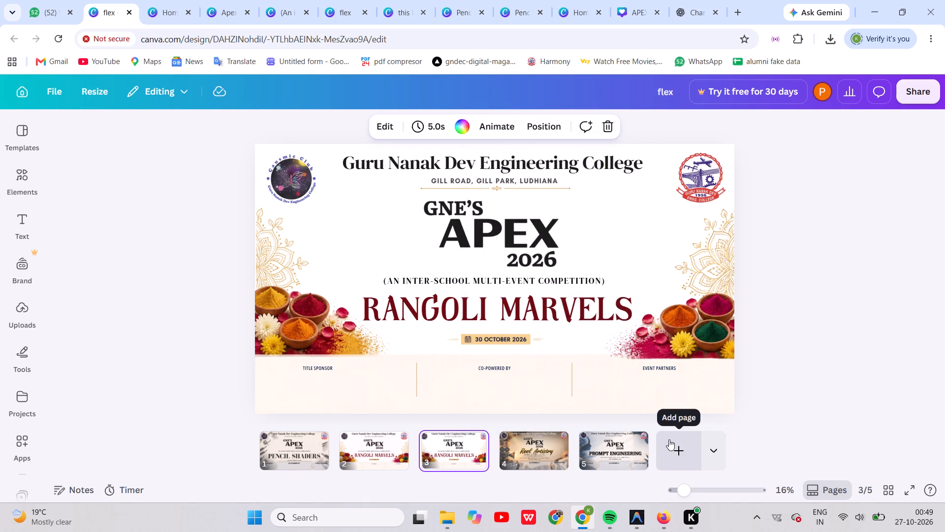
scroll(669, 439, right, 1)
drag(669, 439, 650, 427)
scroll(454, 434, left, 1)
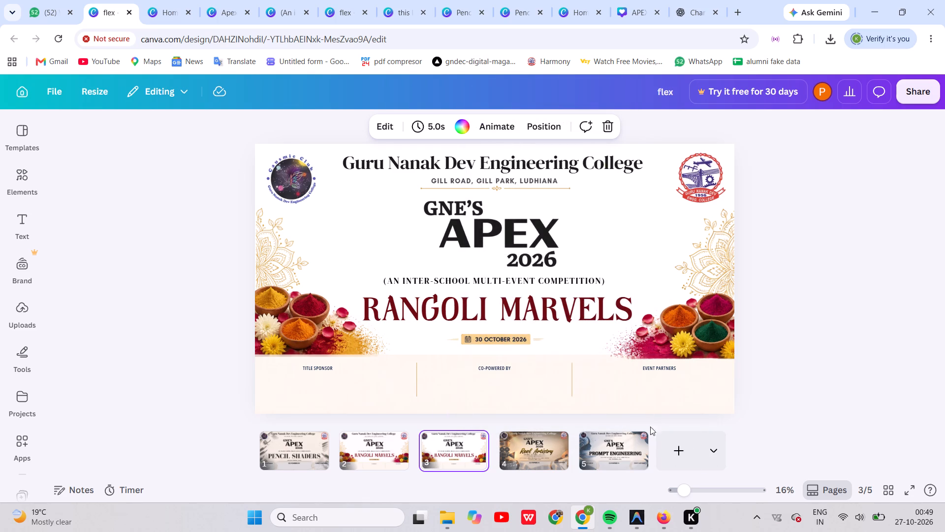
drag(650, 427, 466, 466)
scroll(650, 427, left, 1)
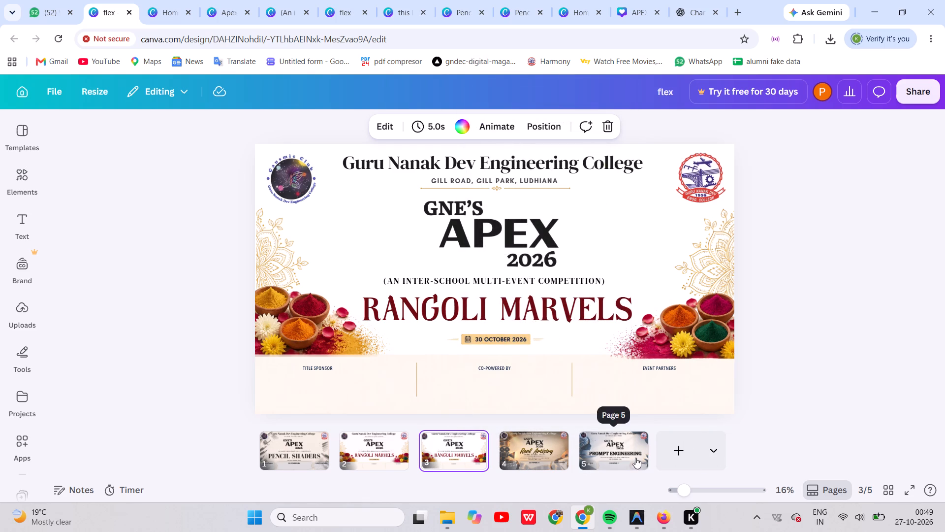
drag(635, 457, 461, 463)
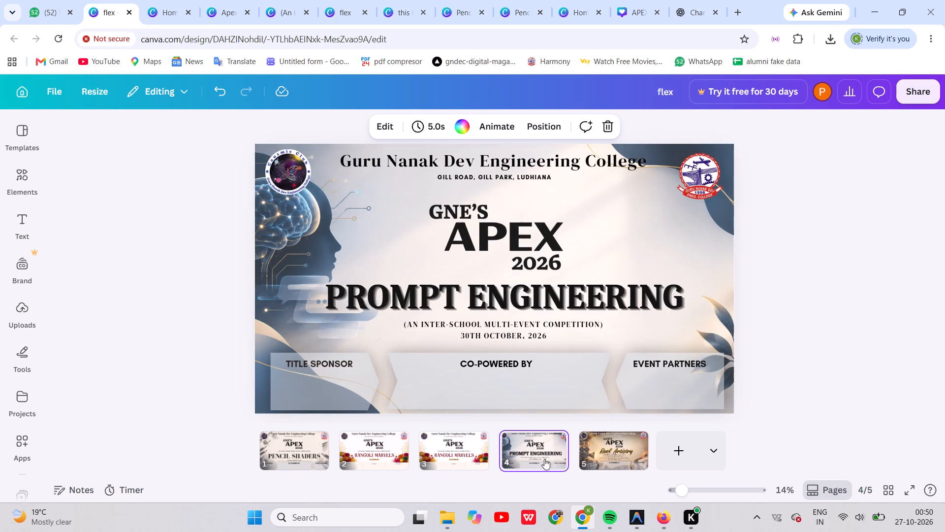
drag(605, 452, 418, 462)
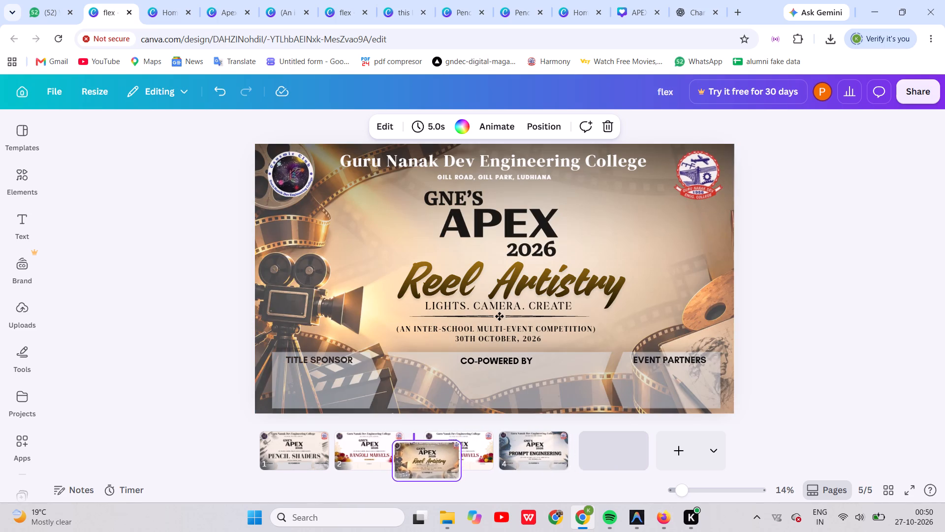
drag(418, 462, 418, 459)
drag(611, 450, 522, 440)
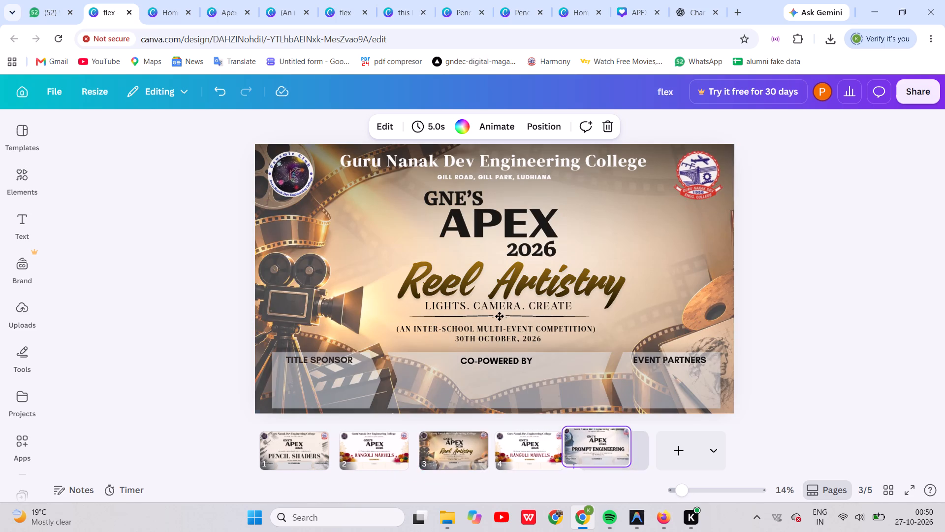
drag(522, 440, 480, 456)
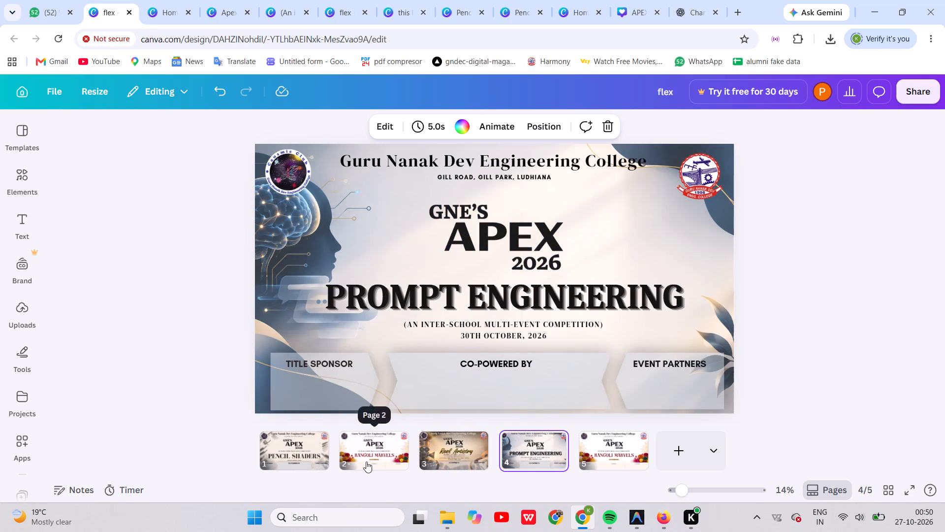
Duplicate the Rangoli Marvels banner on page 2.
click(366, 462)
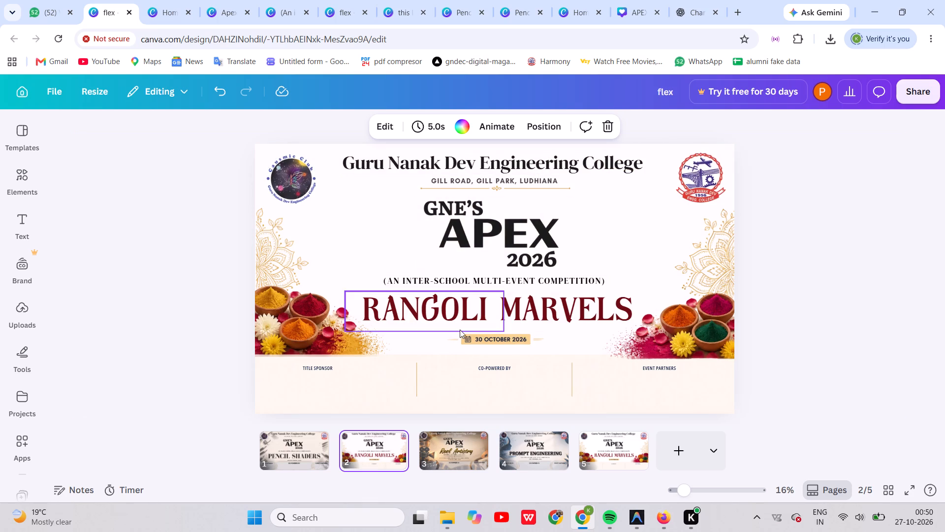
click(394, 434)
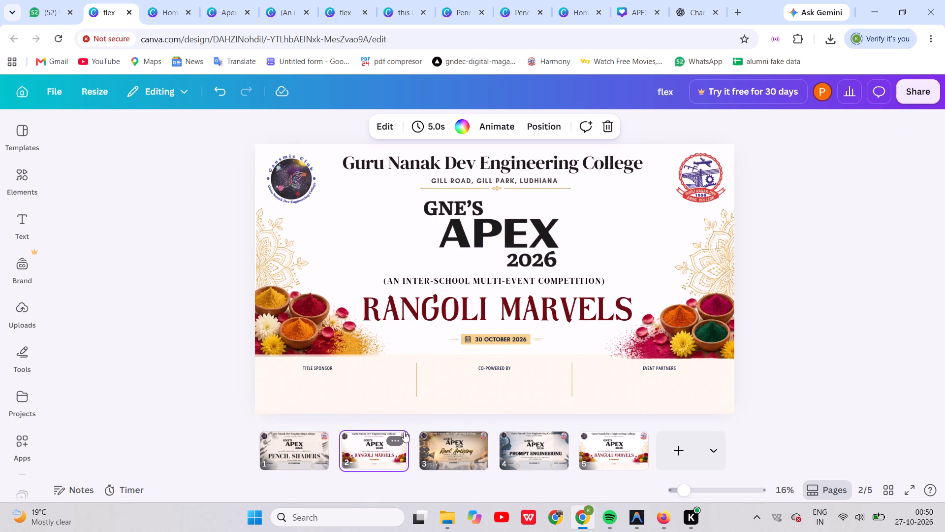
click(396, 440)
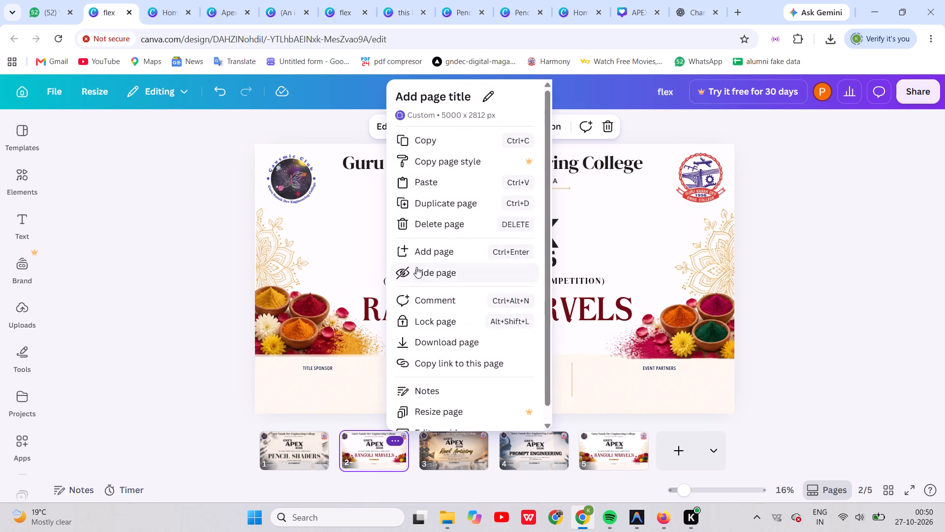
click(429, 196)
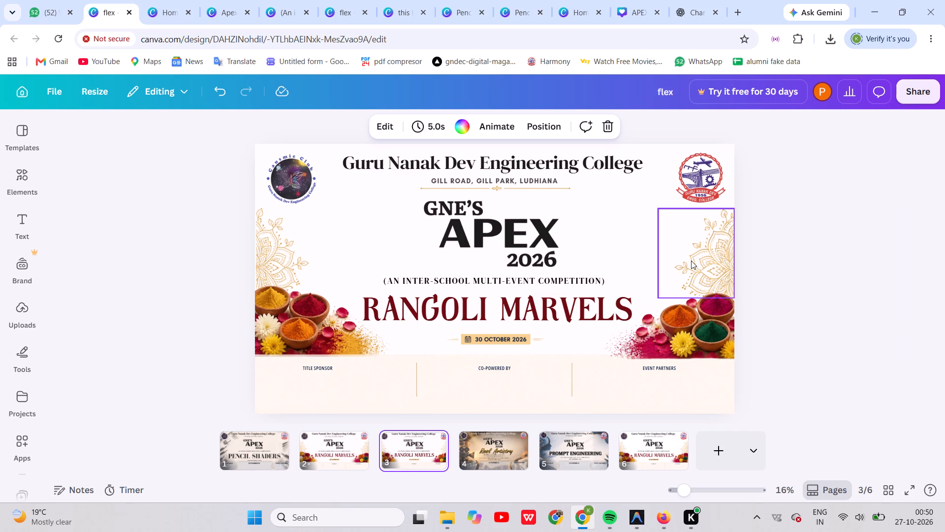
Clear the duplicated page 3 down to its locked background shape, deleting all banner artwork, text, sponsor labels and dividers.
click(637, 259)
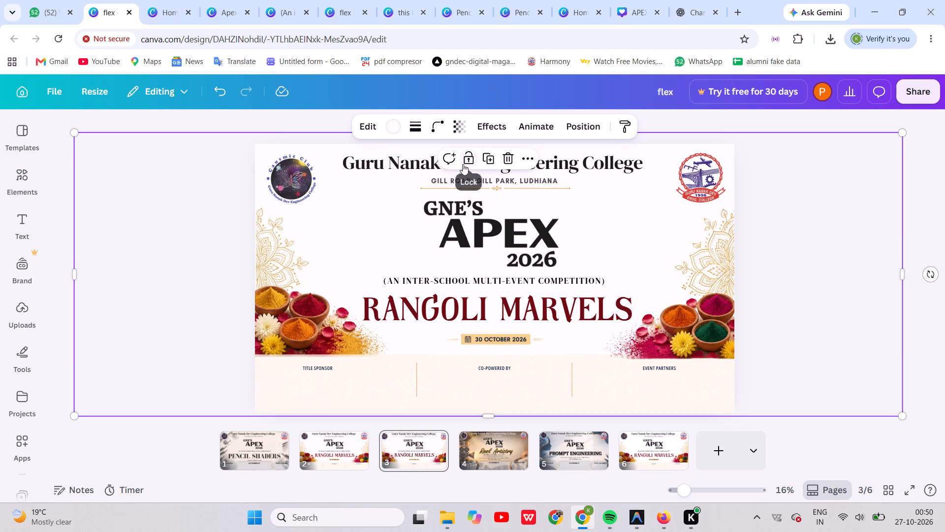
click(463, 164)
click(786, 116)
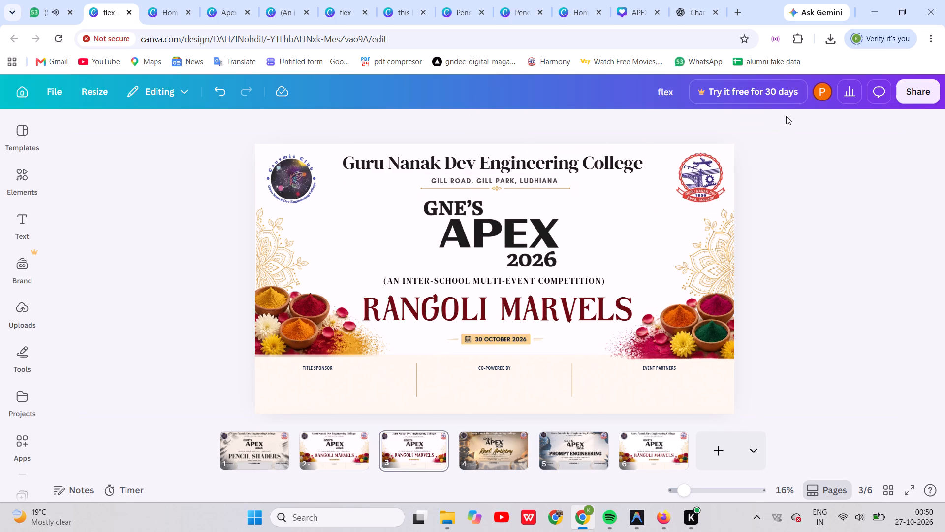
drag(786, 116, 267, 358)
key(BackSpace)
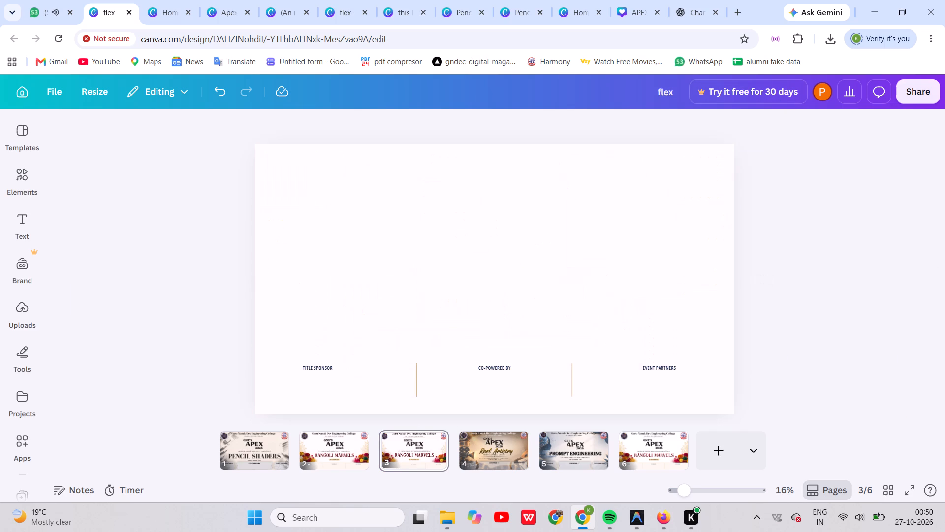
drag(229, 350, 662, 393)
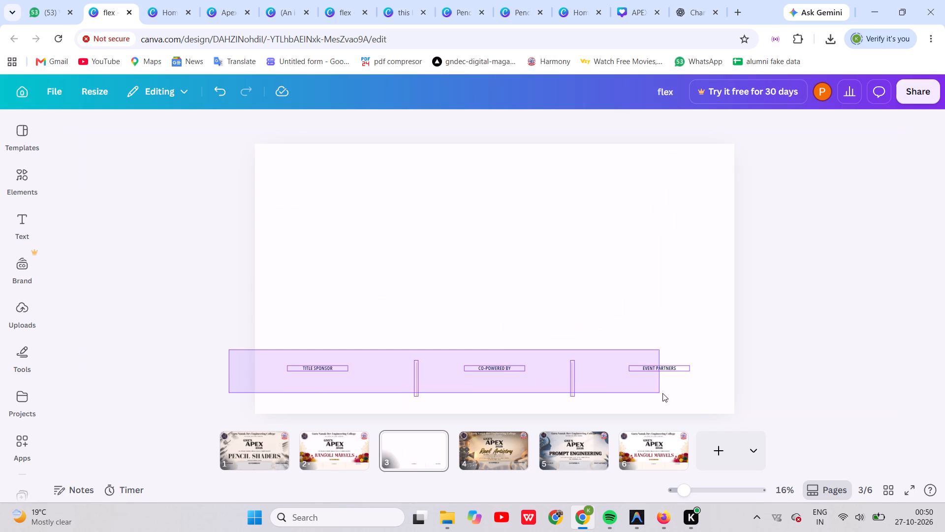
drag(662, 393, 687, 393)
key(BackSpace)
Unlock the background shape on page 3, recolour it white, and lock it again.
click(689, 328)
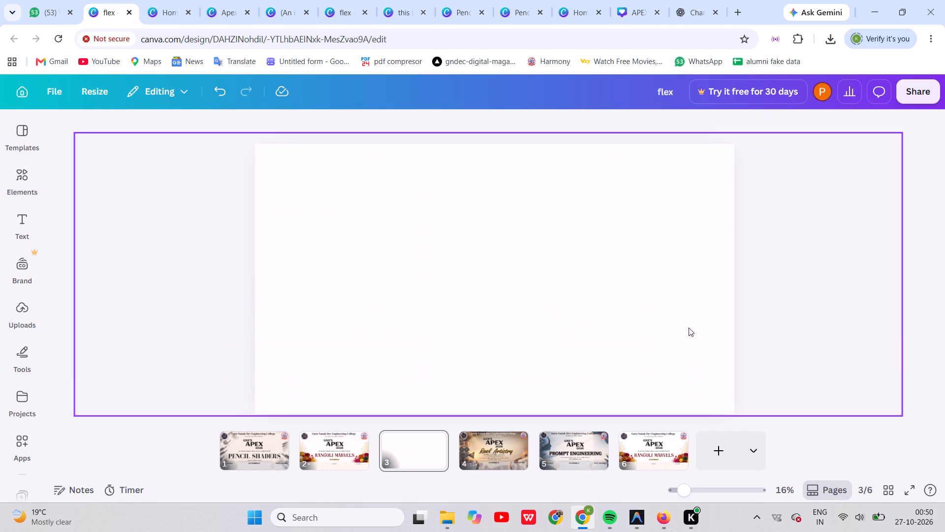
click(496, 159)
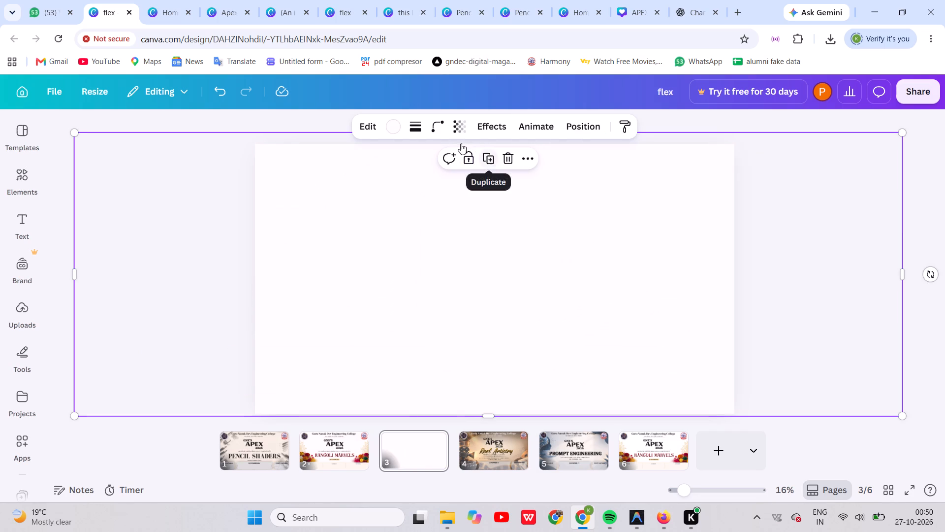
click(394, 124)
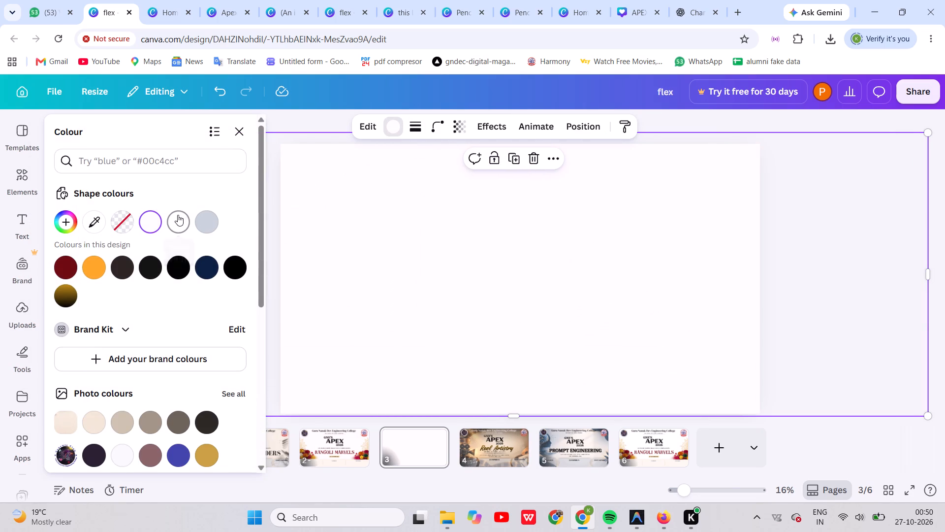
click(179, 219)
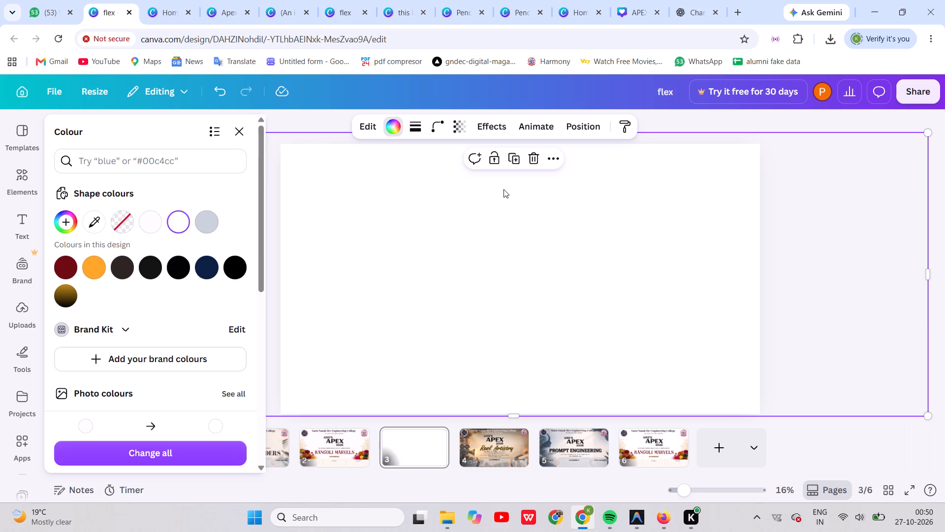
click(504, 210)
click(488, 161)
click(932, 256)
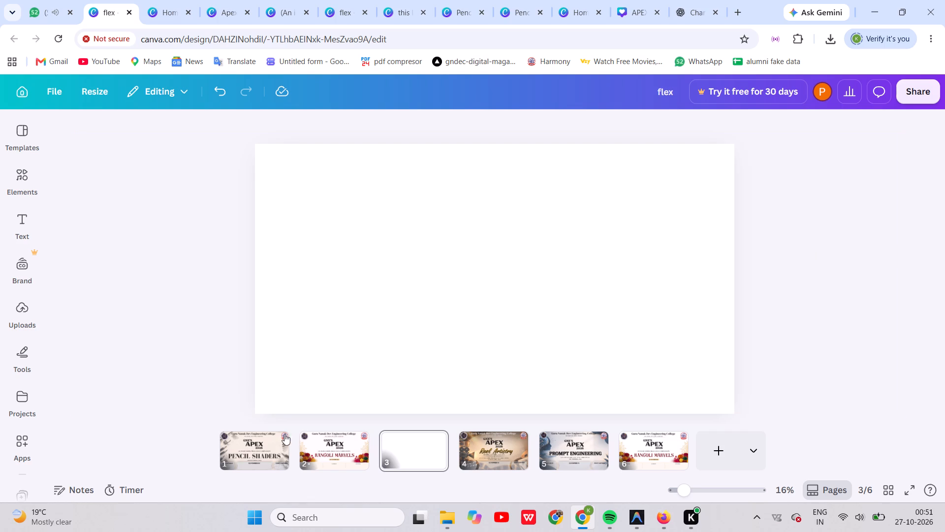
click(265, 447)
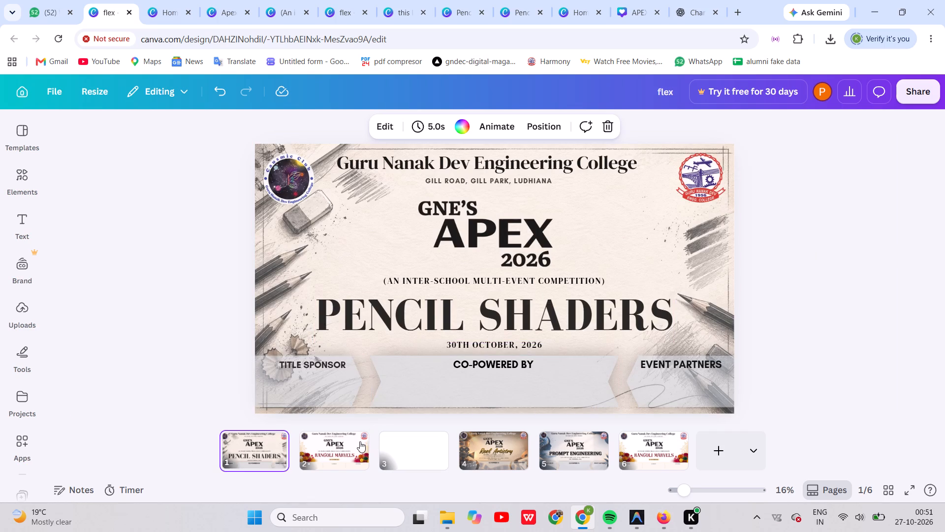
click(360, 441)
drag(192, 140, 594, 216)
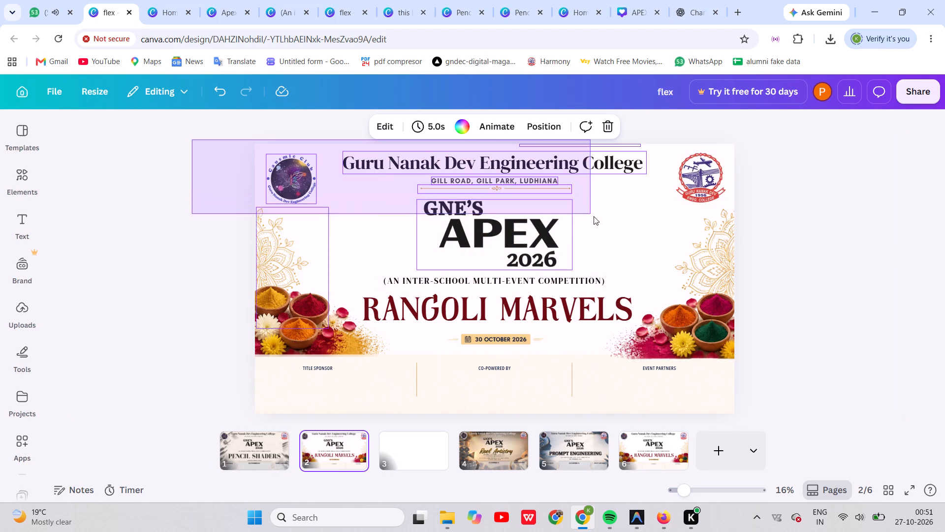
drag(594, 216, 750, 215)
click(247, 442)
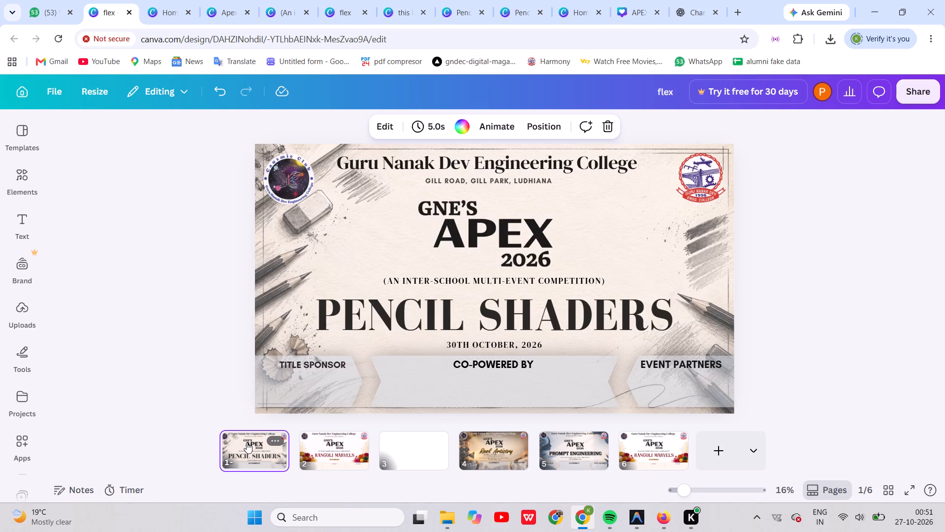
Copy both logos, the college name, address, GNE'S APEX 2026 title and inter-school competition line from page 2 onto blank page 3.
click(310, 459)
click(304, 198)
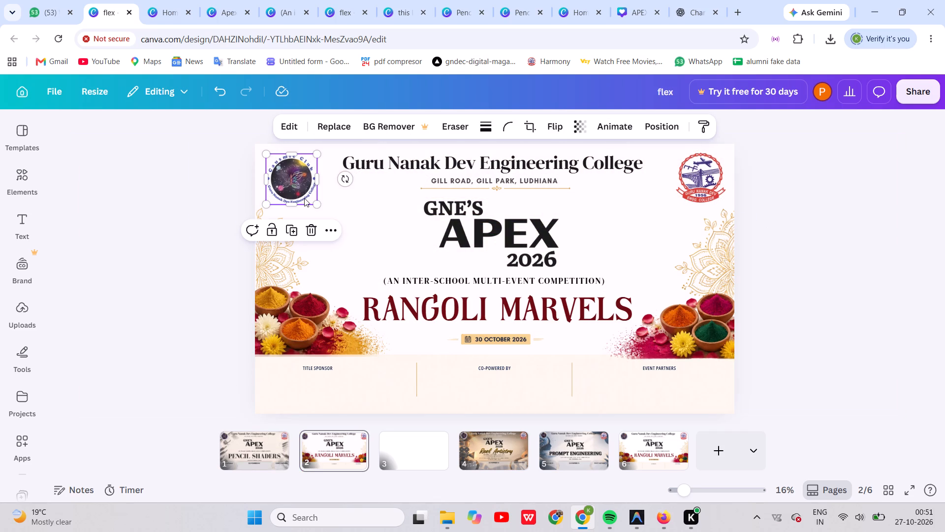
shift+click(411, 170)
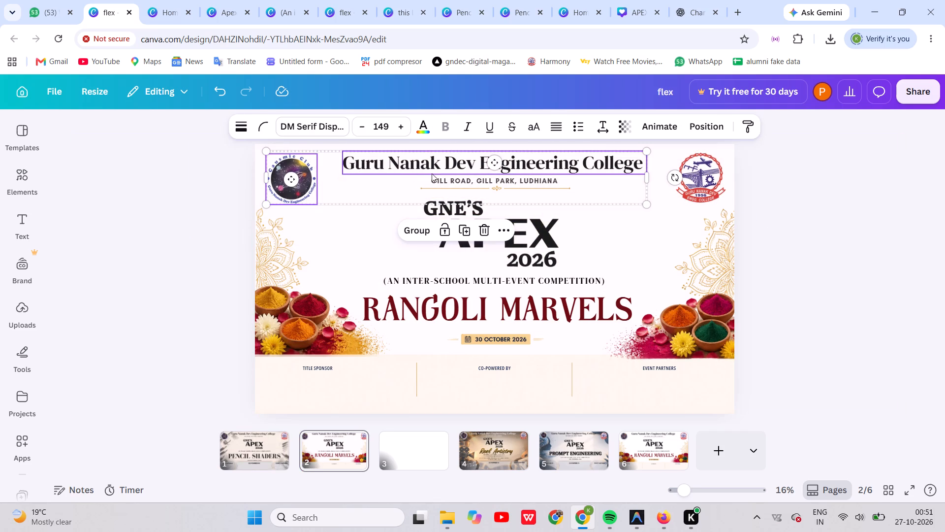
shift+click(452, 181)
shift+click(682, 185)
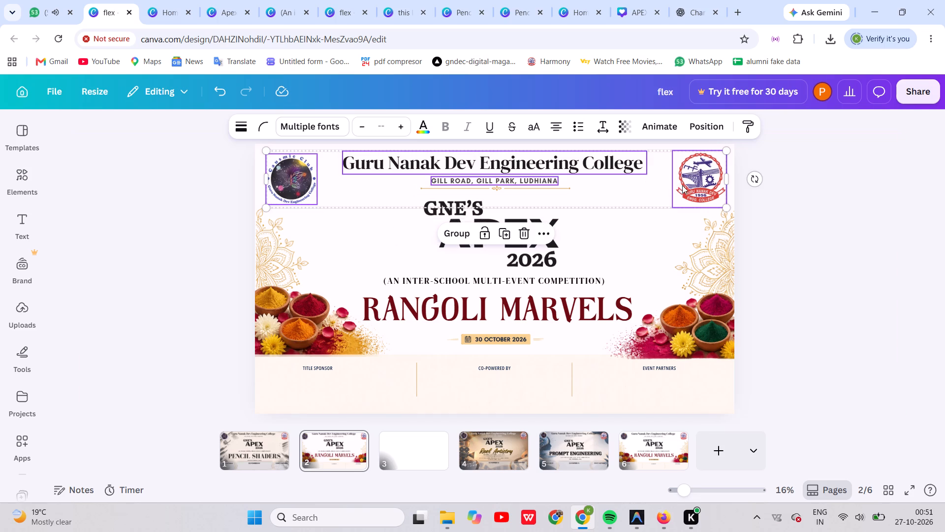
shift+click(556, 227)
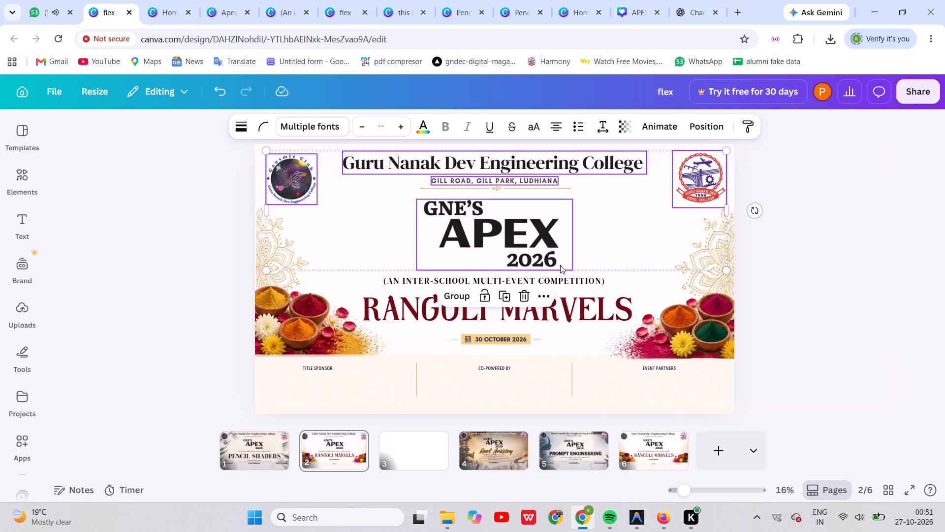
shift+click(566, 281)
key(ctrl+c)
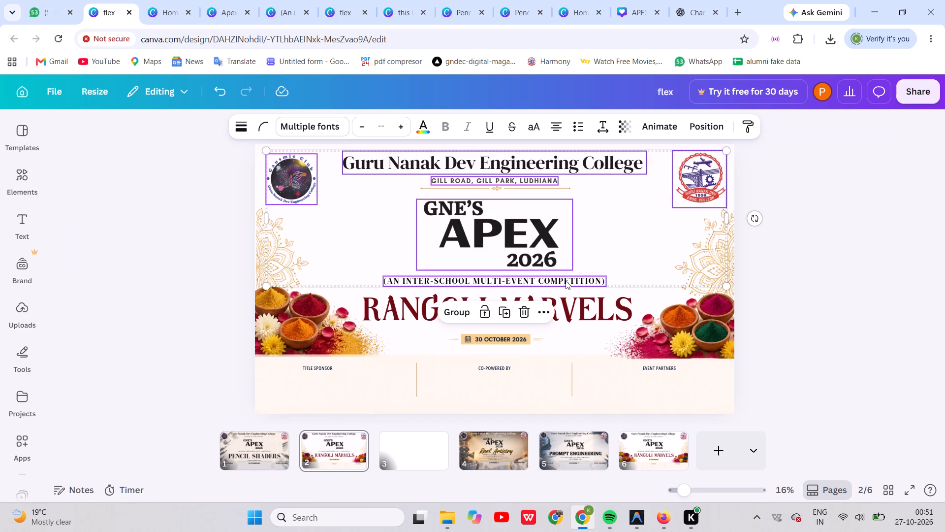
click(422, 450)
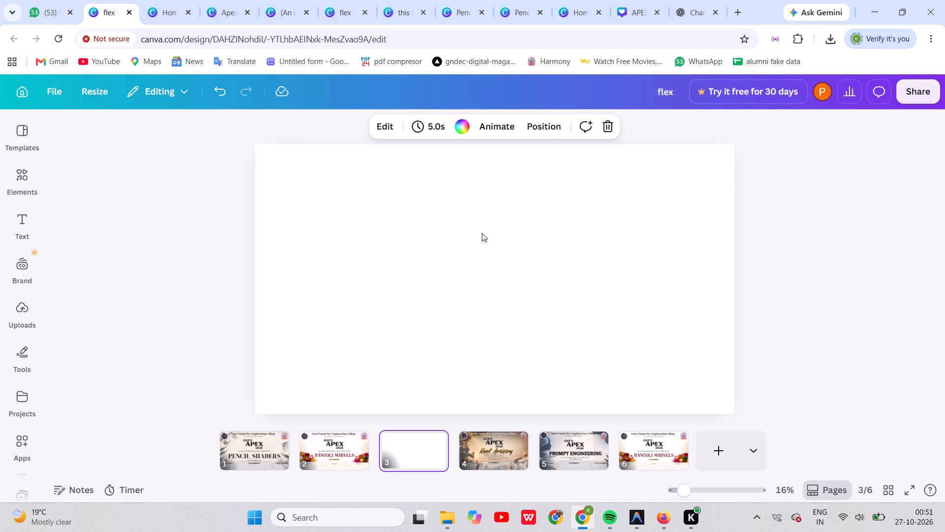
click(482, 233)
key(ctrl+v)
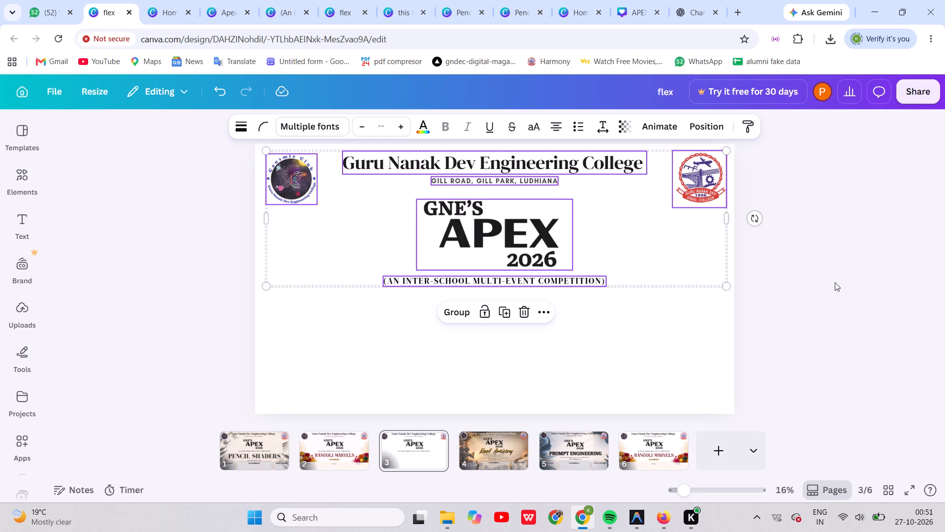
Group the pasted header elements on page 3, nudge them slightly left as one block, and ungroup them.
key(Left)
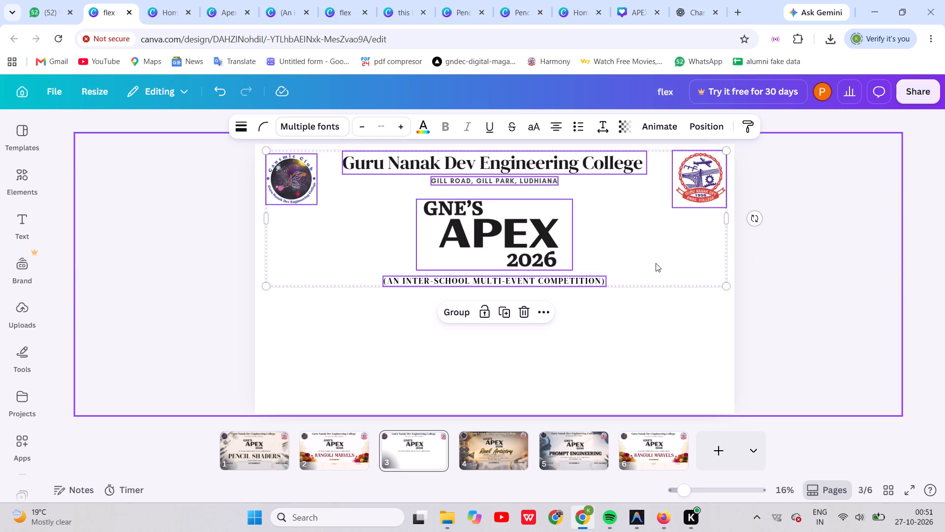
click(458, 314)
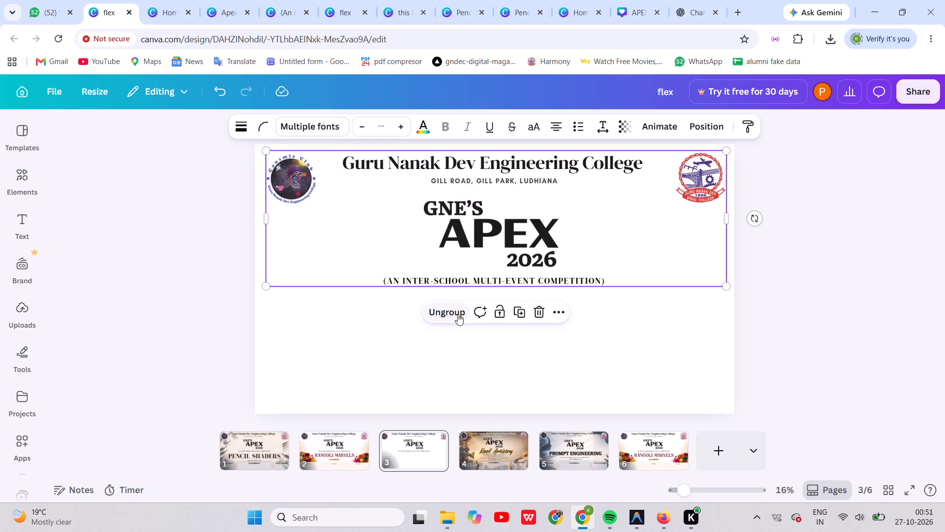
key(Left)
key(Left)
key(Left)
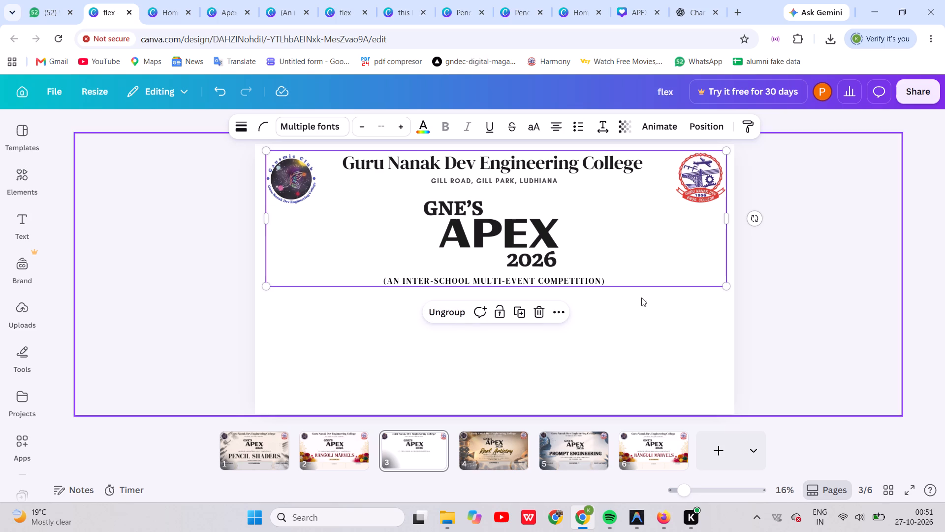
click(443, 313)
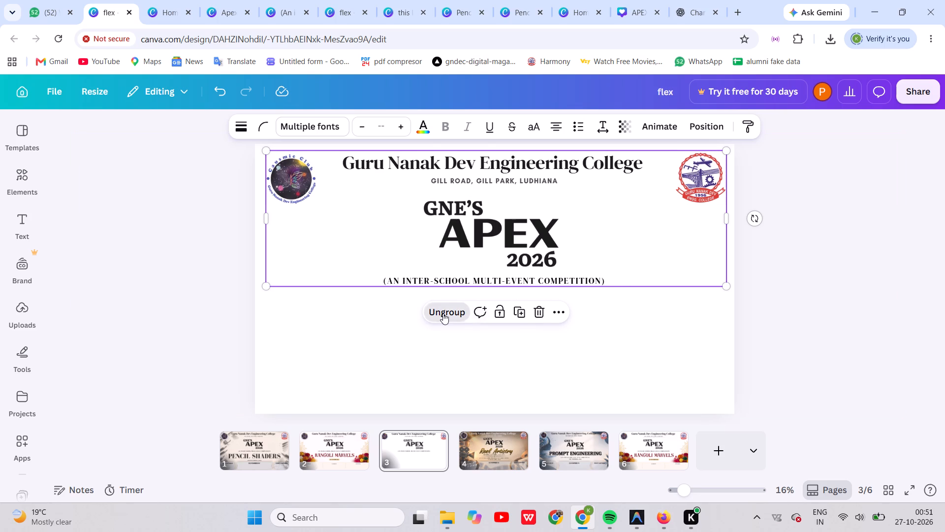
click(880, 304)
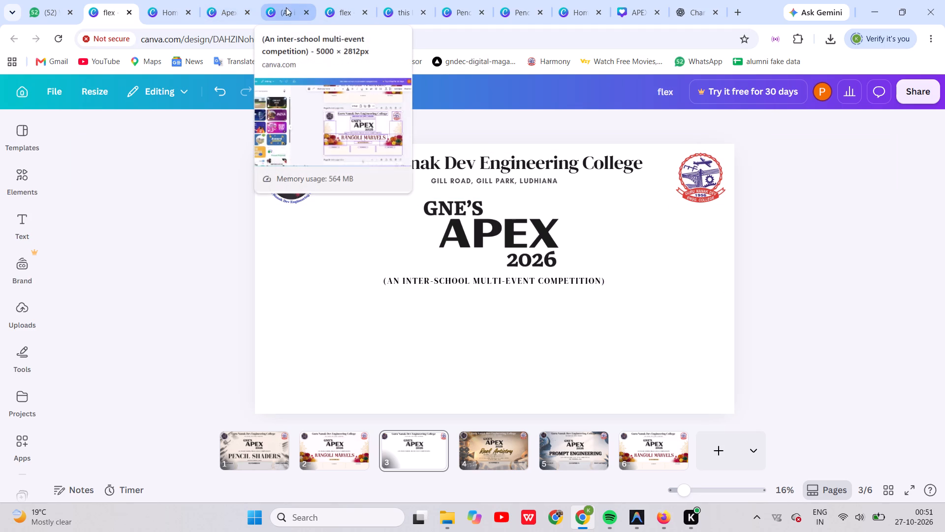
Switch to the Apex 2026 EVENTS design and look through the event banners on its last pages, 25 to 29.
click(252, 11)
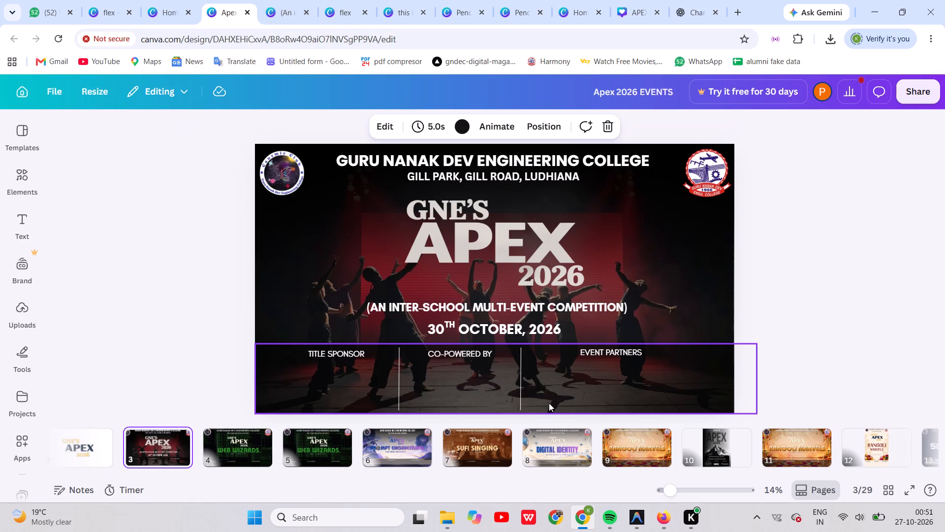
scroll(502, 454, left, 3)
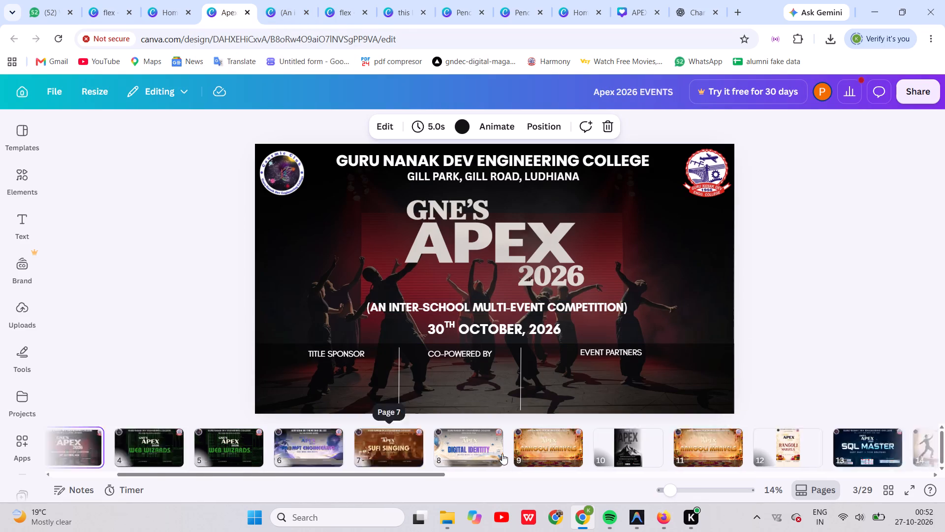
scroll(502, 454, left, 8)
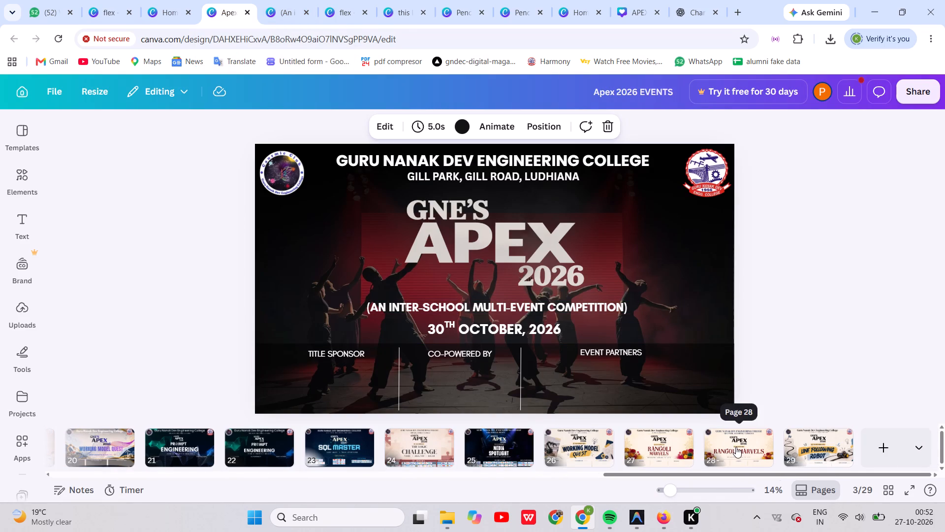
click(792, 442)
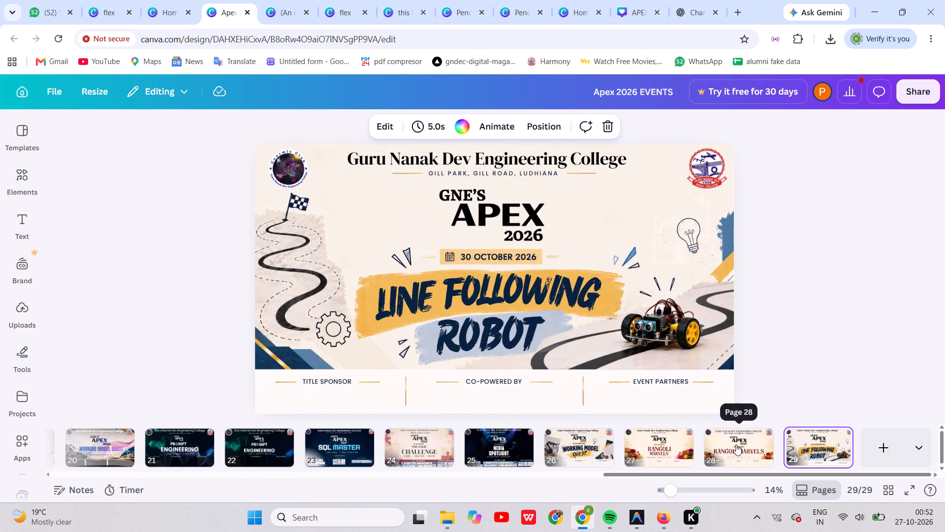
key(Left)
key(Left)
key(Left)
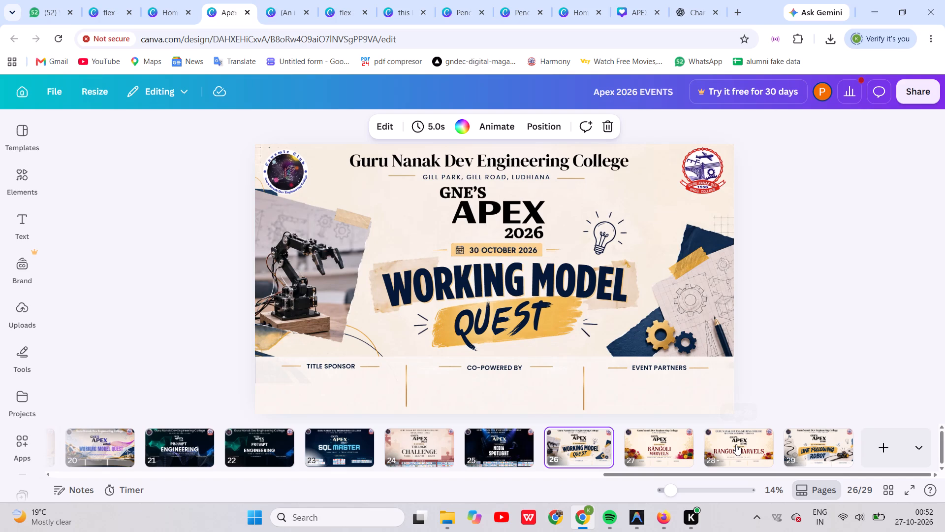
key(Left)
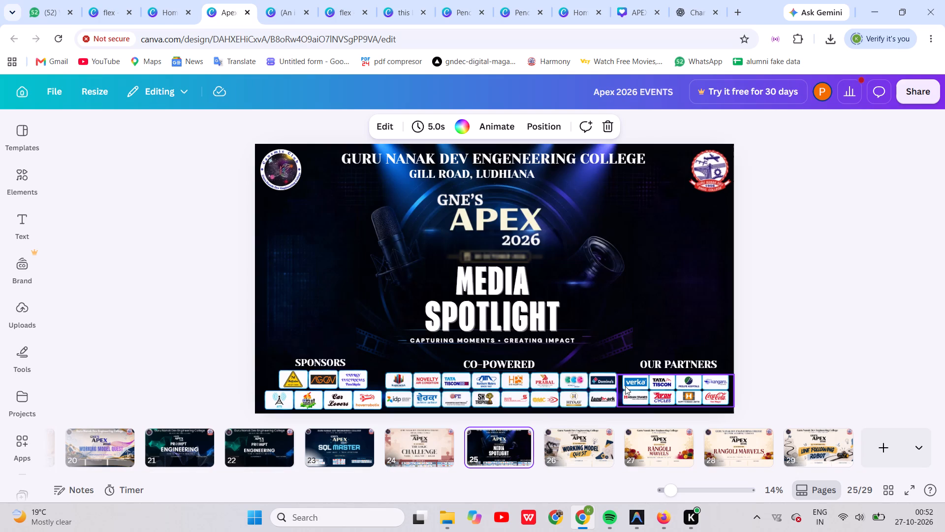
key(Right)
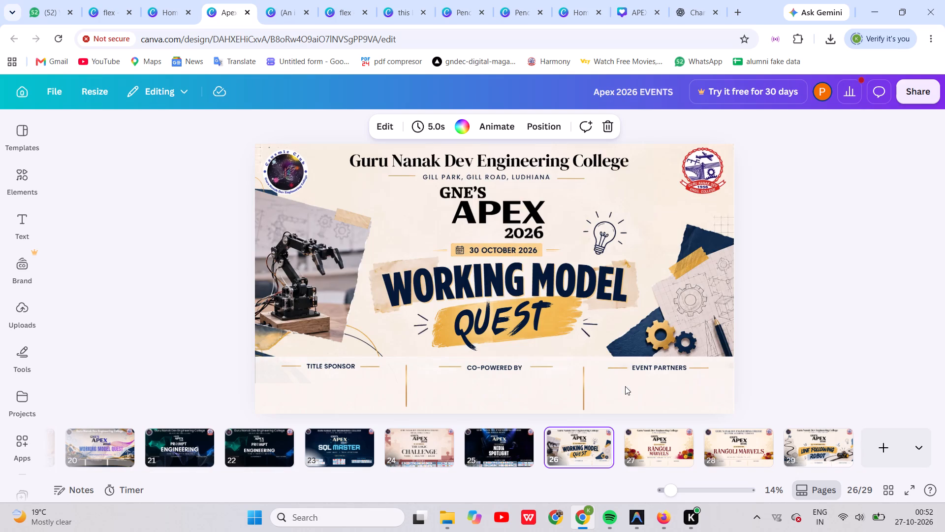